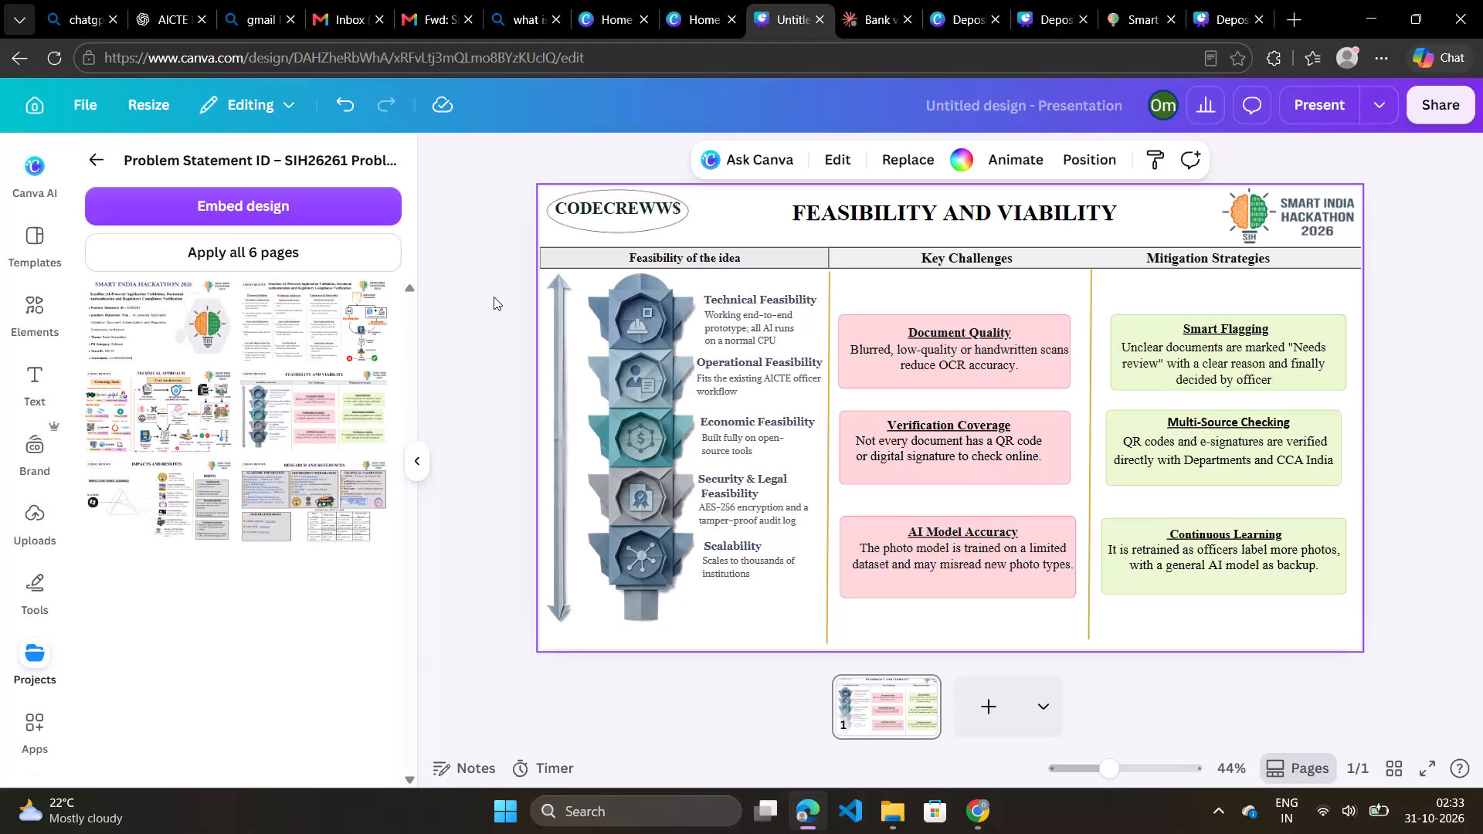
Capture a screenshot of the whole Feasibility and Viability slide.
{"action": "key", "text": "Print"}
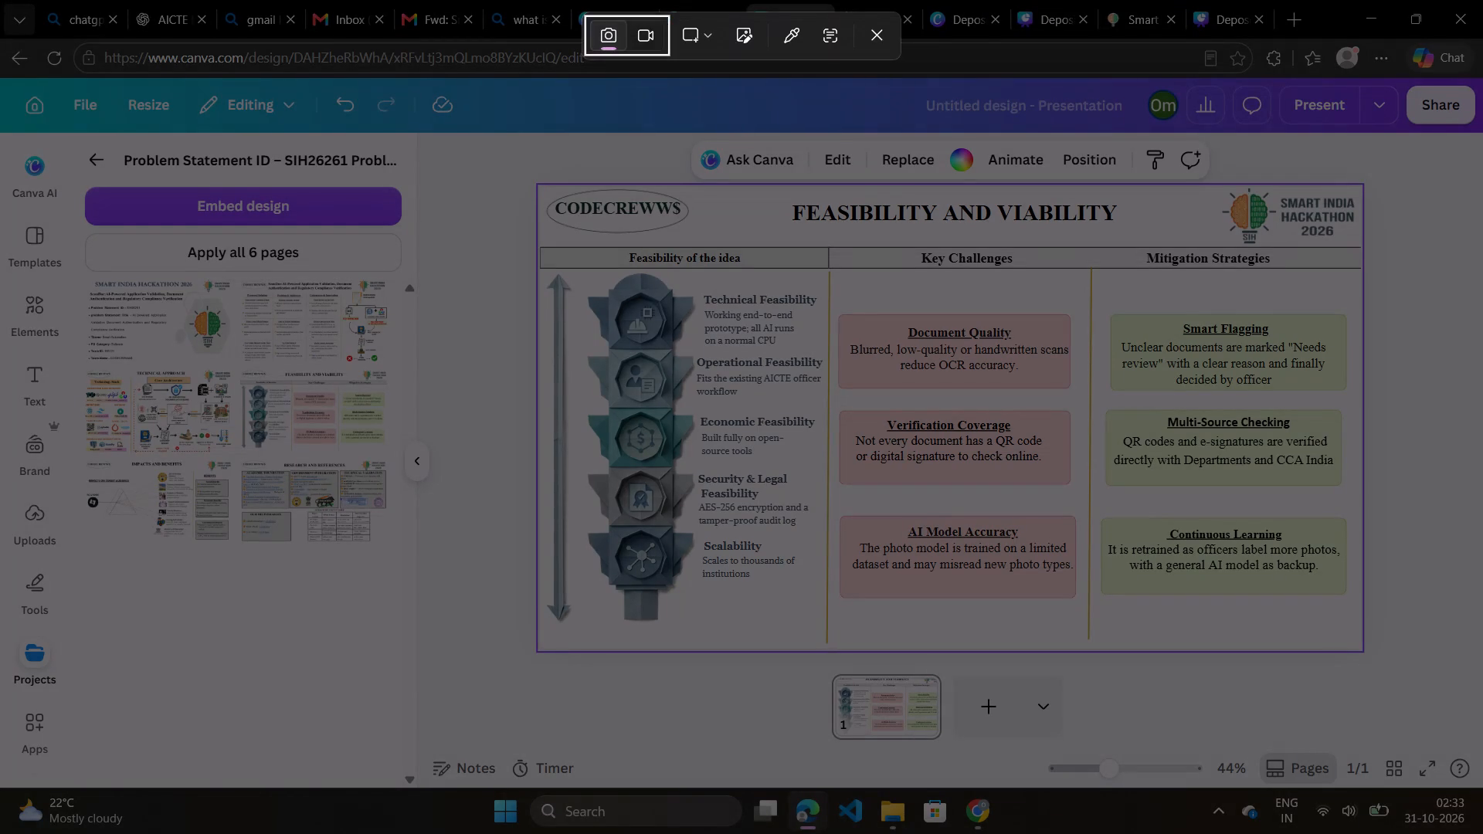
{"action": "left_click_drag", "start_coordinate": [538, 182], "coordinate": [816, 345]}
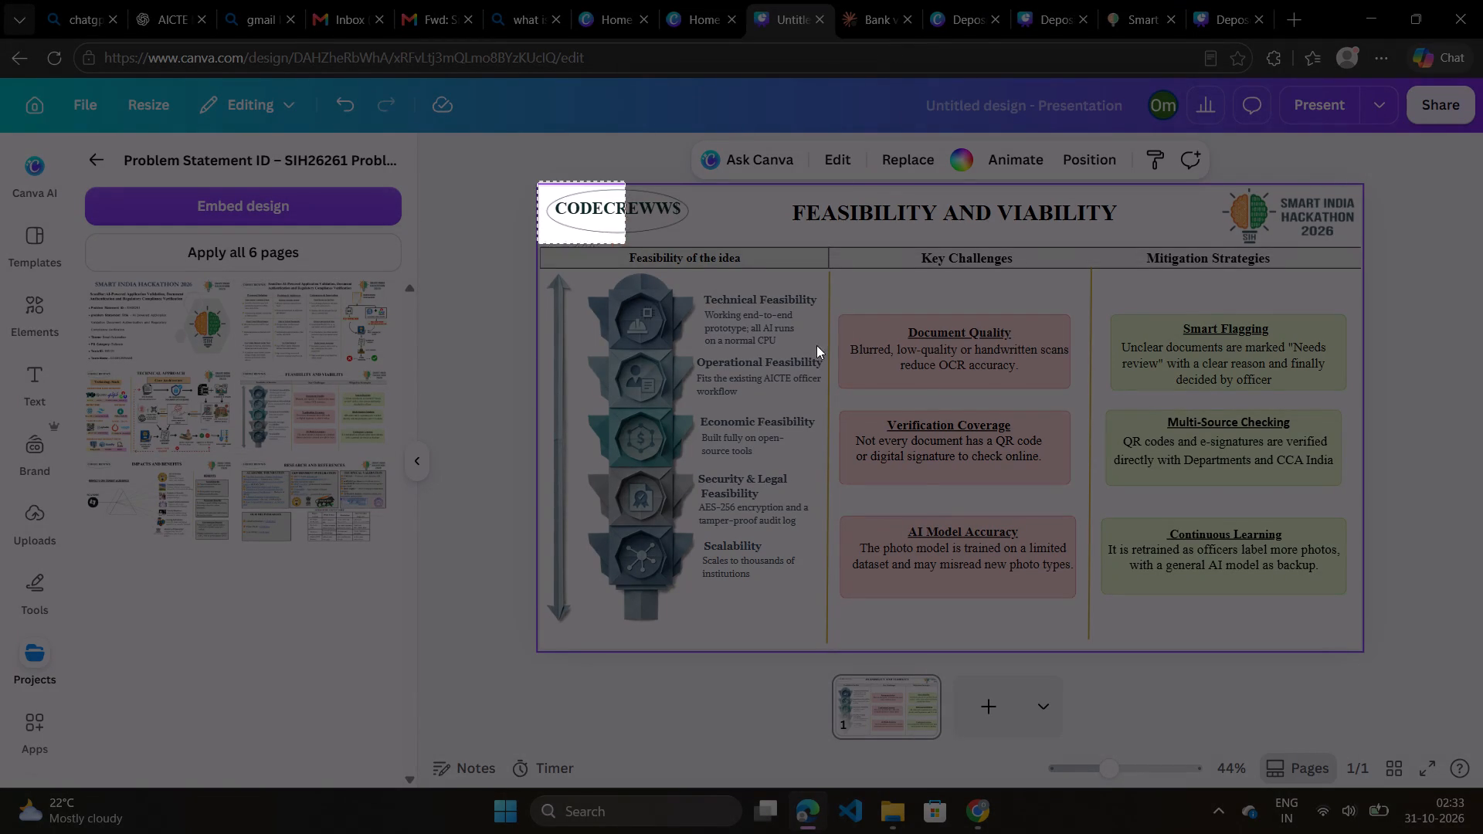
{"action": "left_click_drag", "start_coordinate": [816, 345], "coordinate": [1363, 654]}
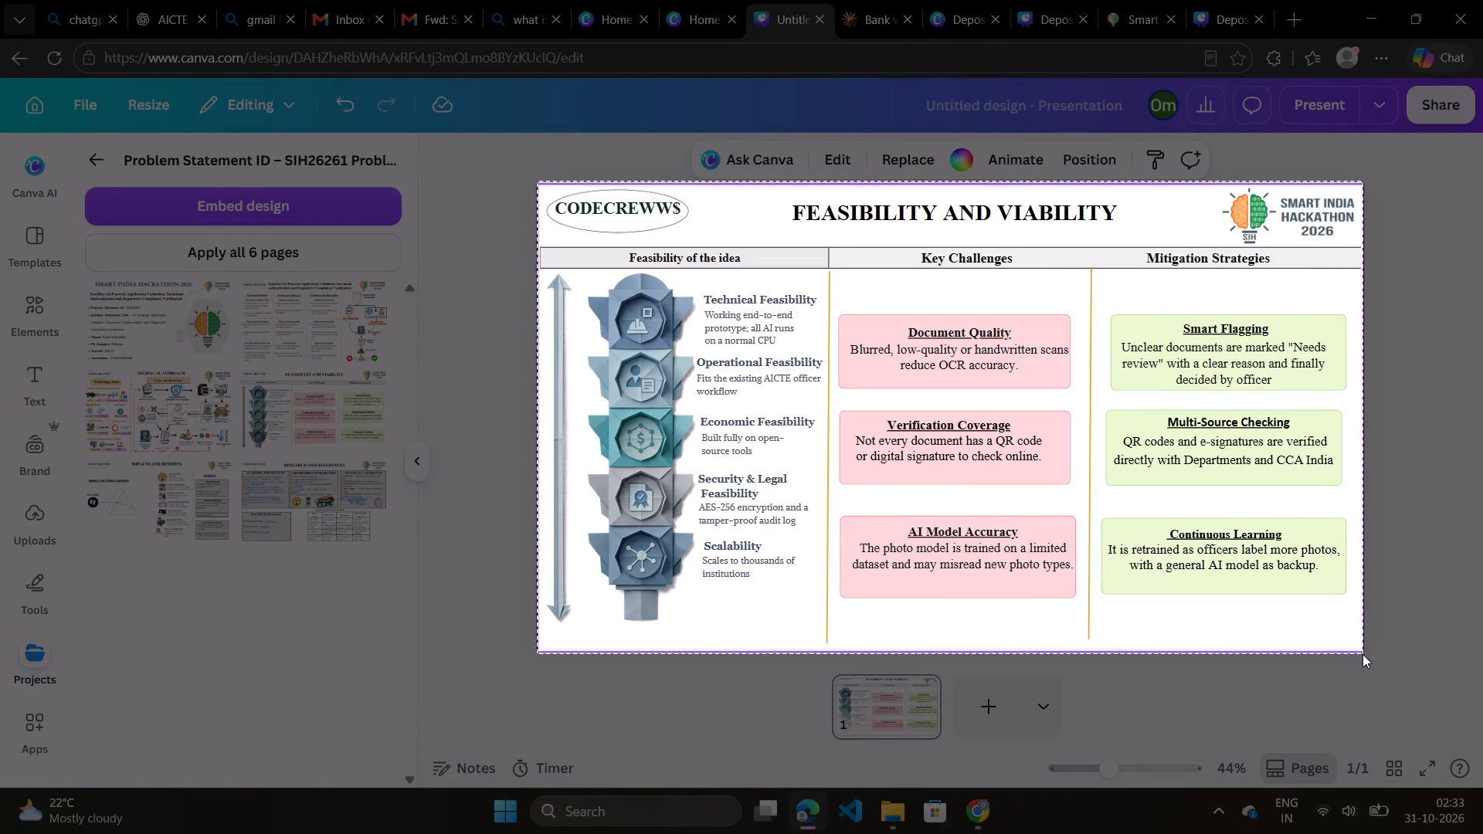
{"action": "left_click_drag", "start_coordinate": [1363, 654], "coordinate": [1363, 650]}
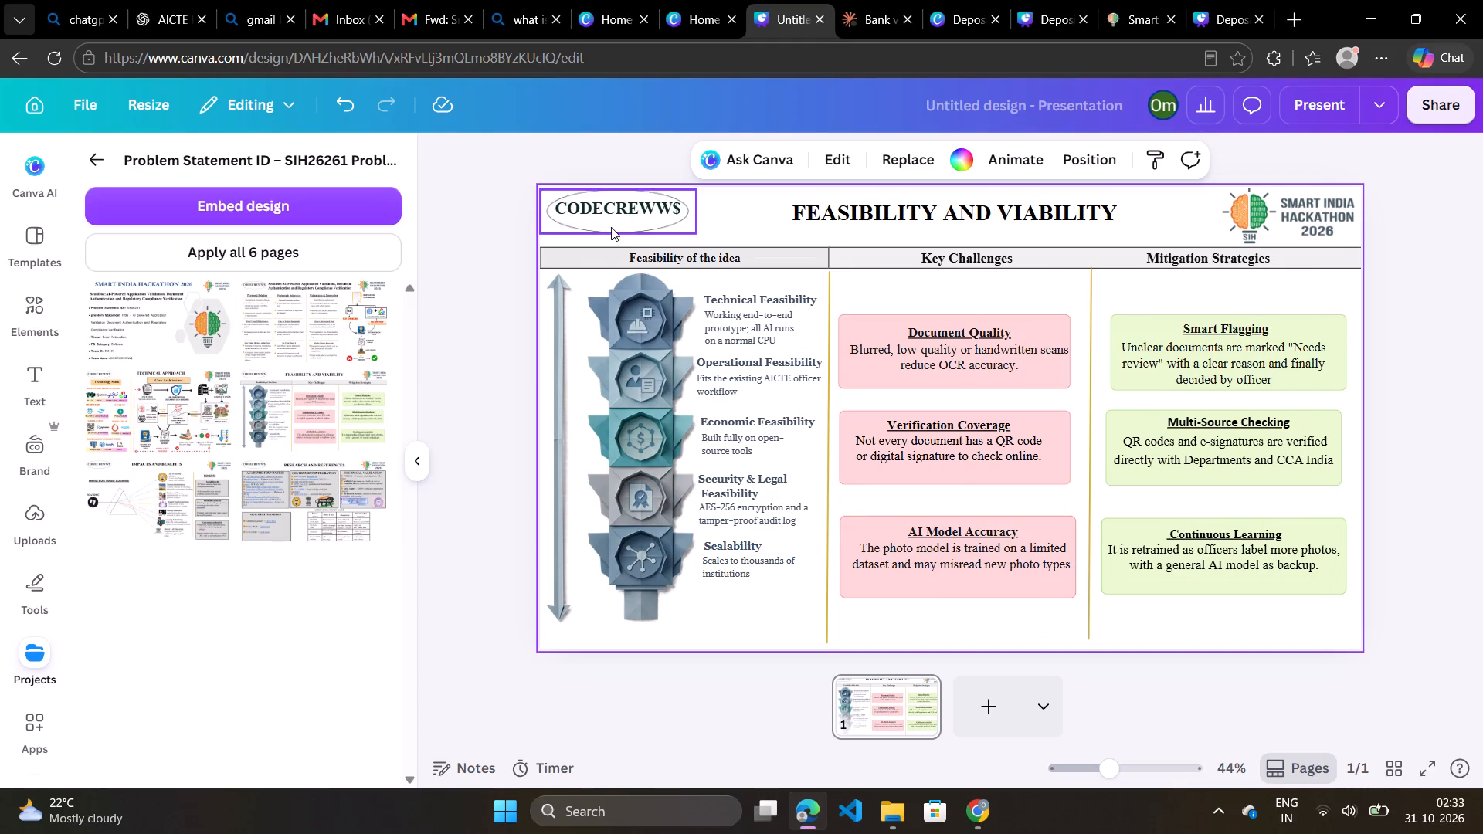
Replace the slide with the Impacts and Benefits page from the Problem Statement ID – SIH26261 design.
{"action": "left_click", "coordinate": [86, 155]}
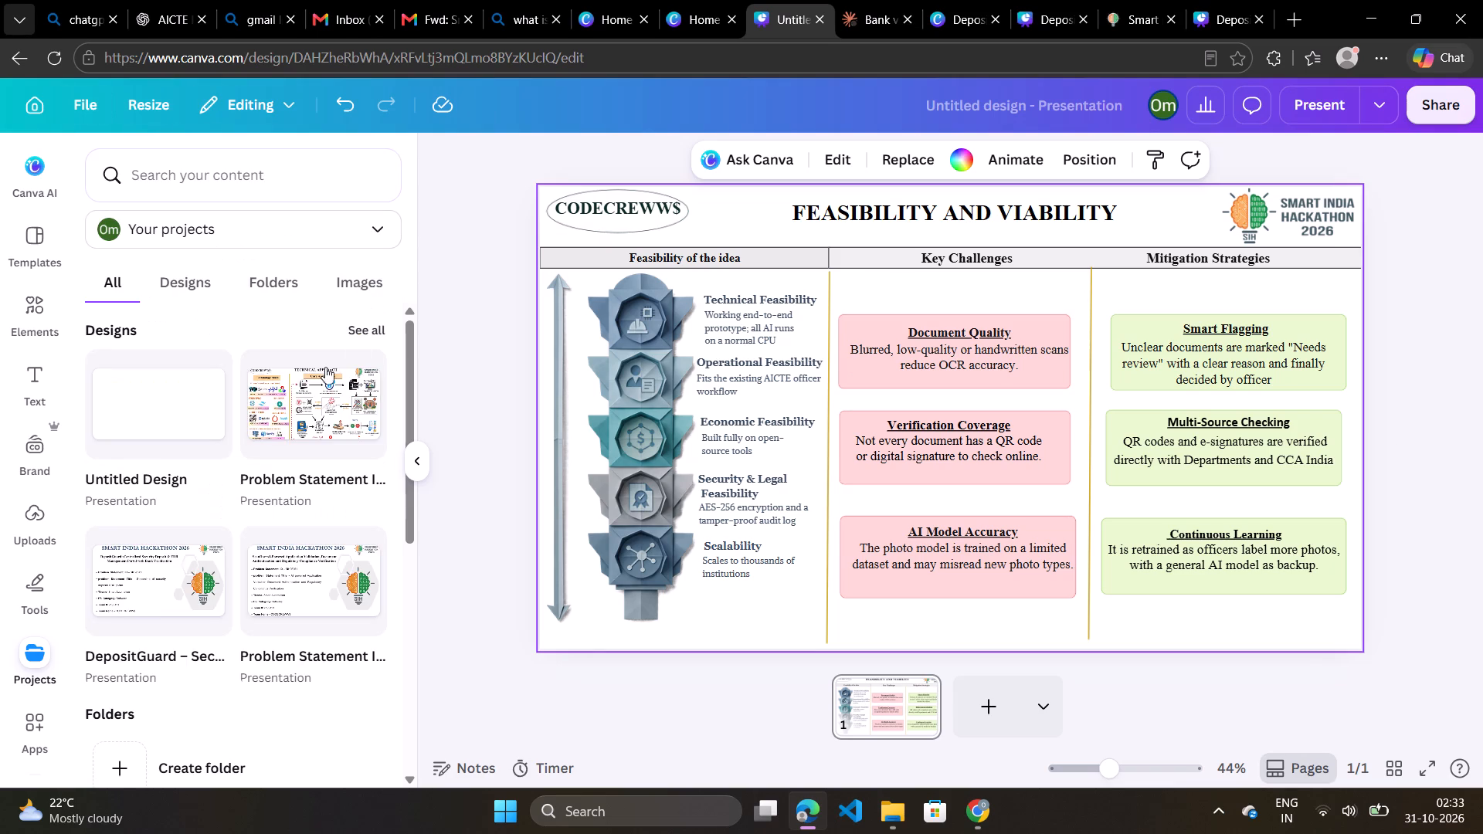
{"action": "left_click", "coordinate": [334, 431]}
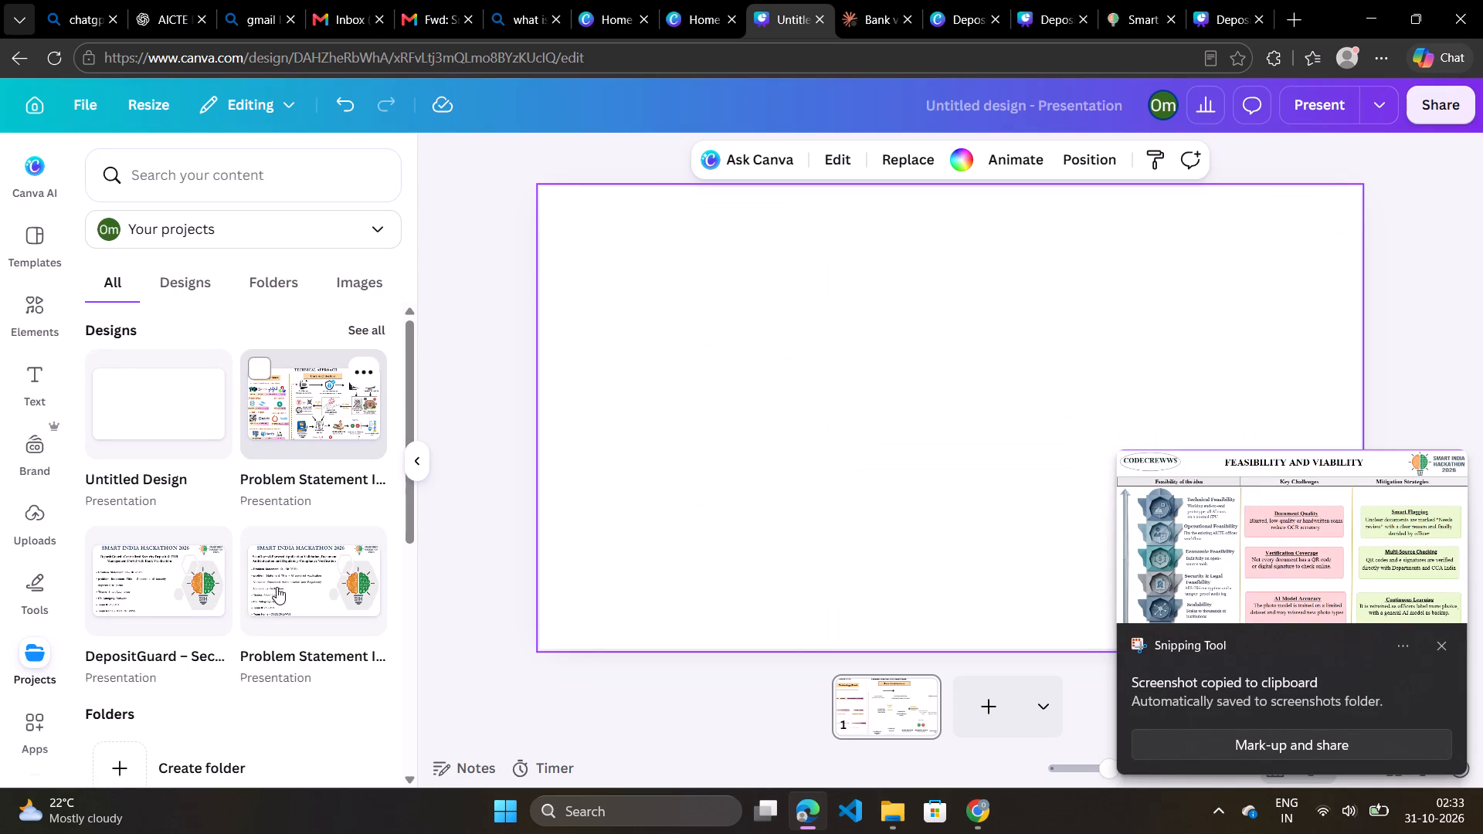
{"action": "left_click", "coordinate": [297, 585]}
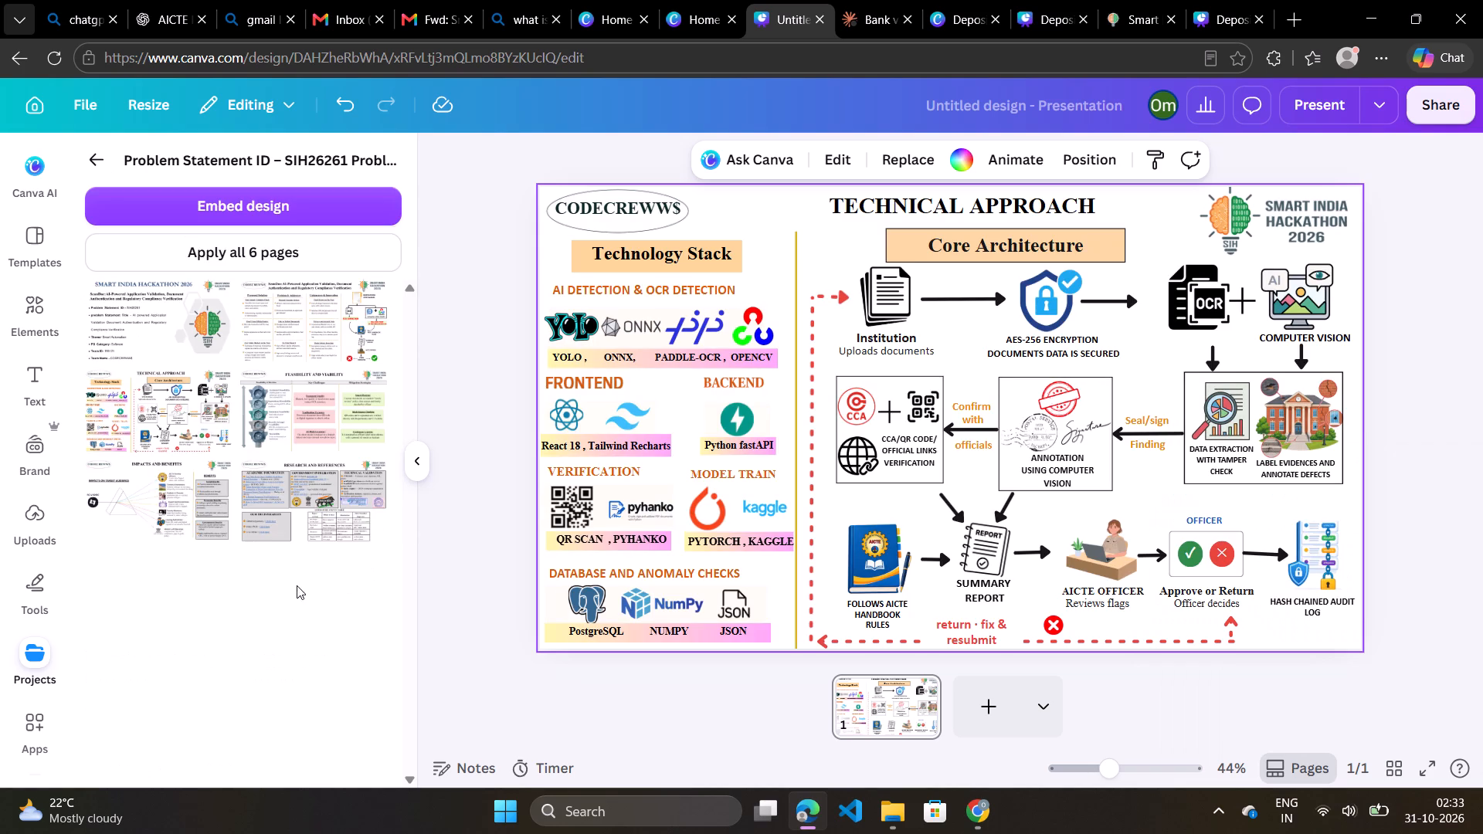
{"action": "left_click", "coordinate": [158, 500]}
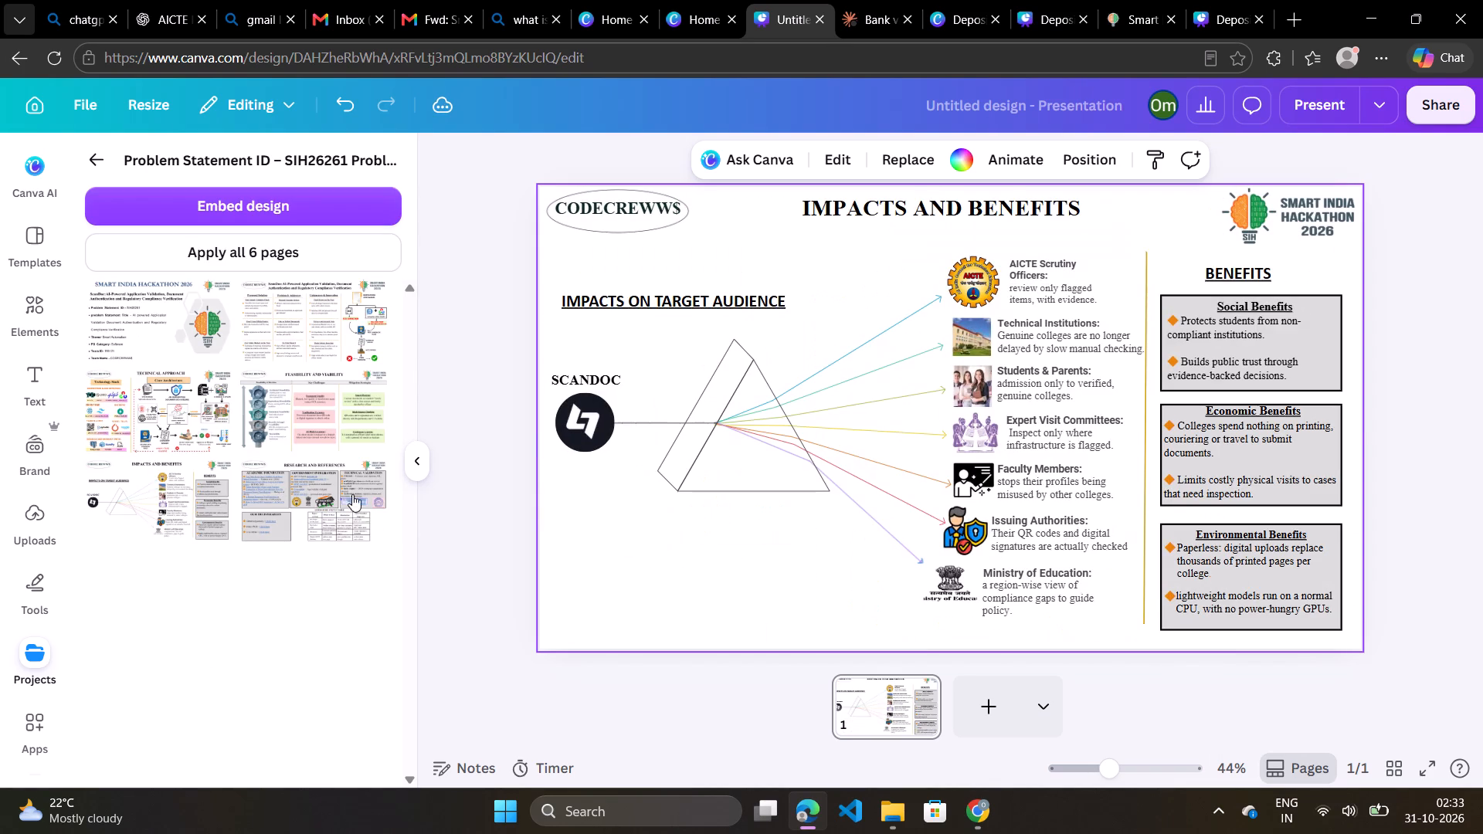
{"action": "key", "text": "Print"}
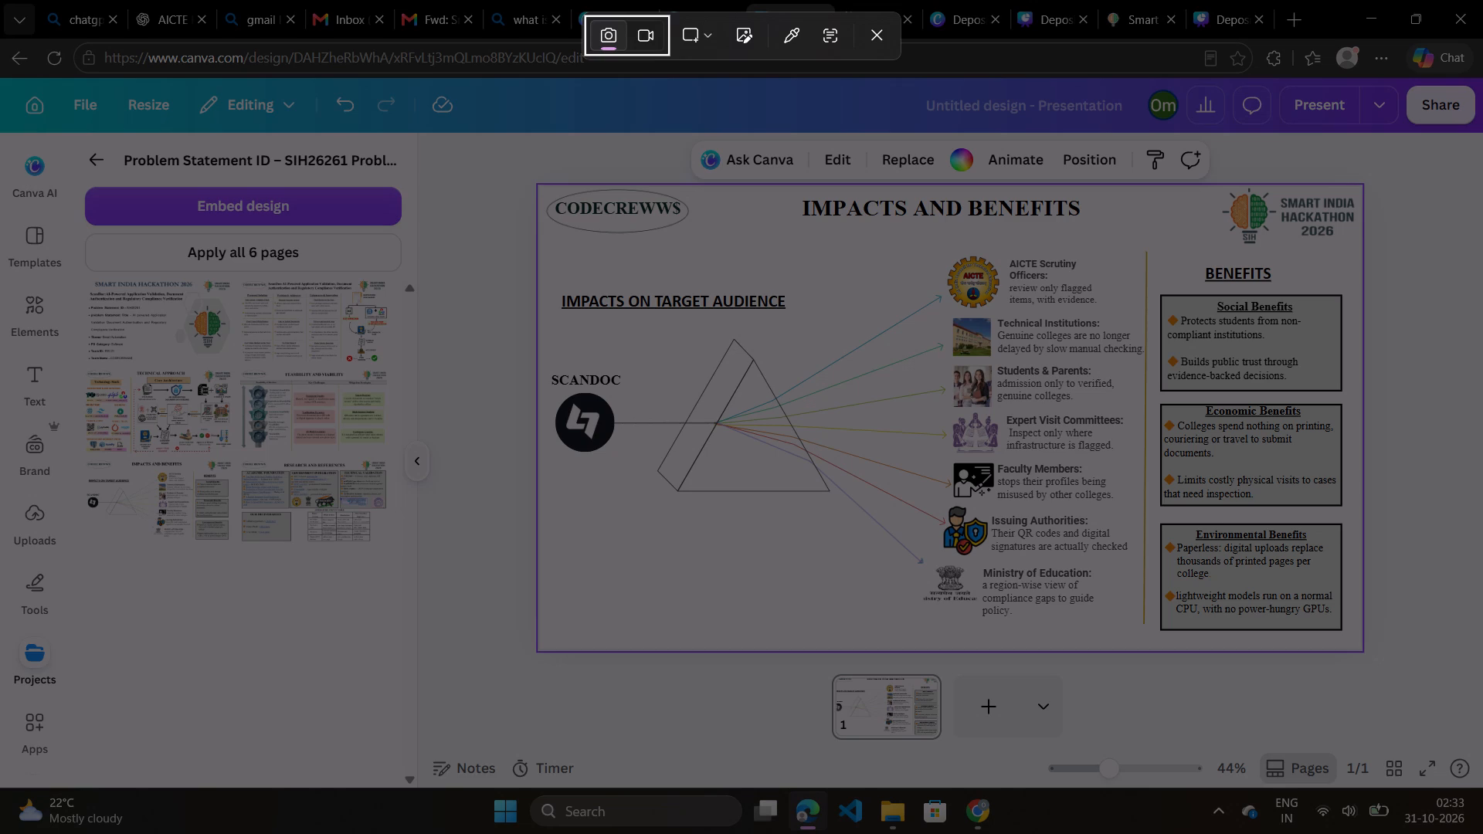
{"action": "left_click_drag", "start_coordinate": [536, 185], "coordinate": [1376, 650]}
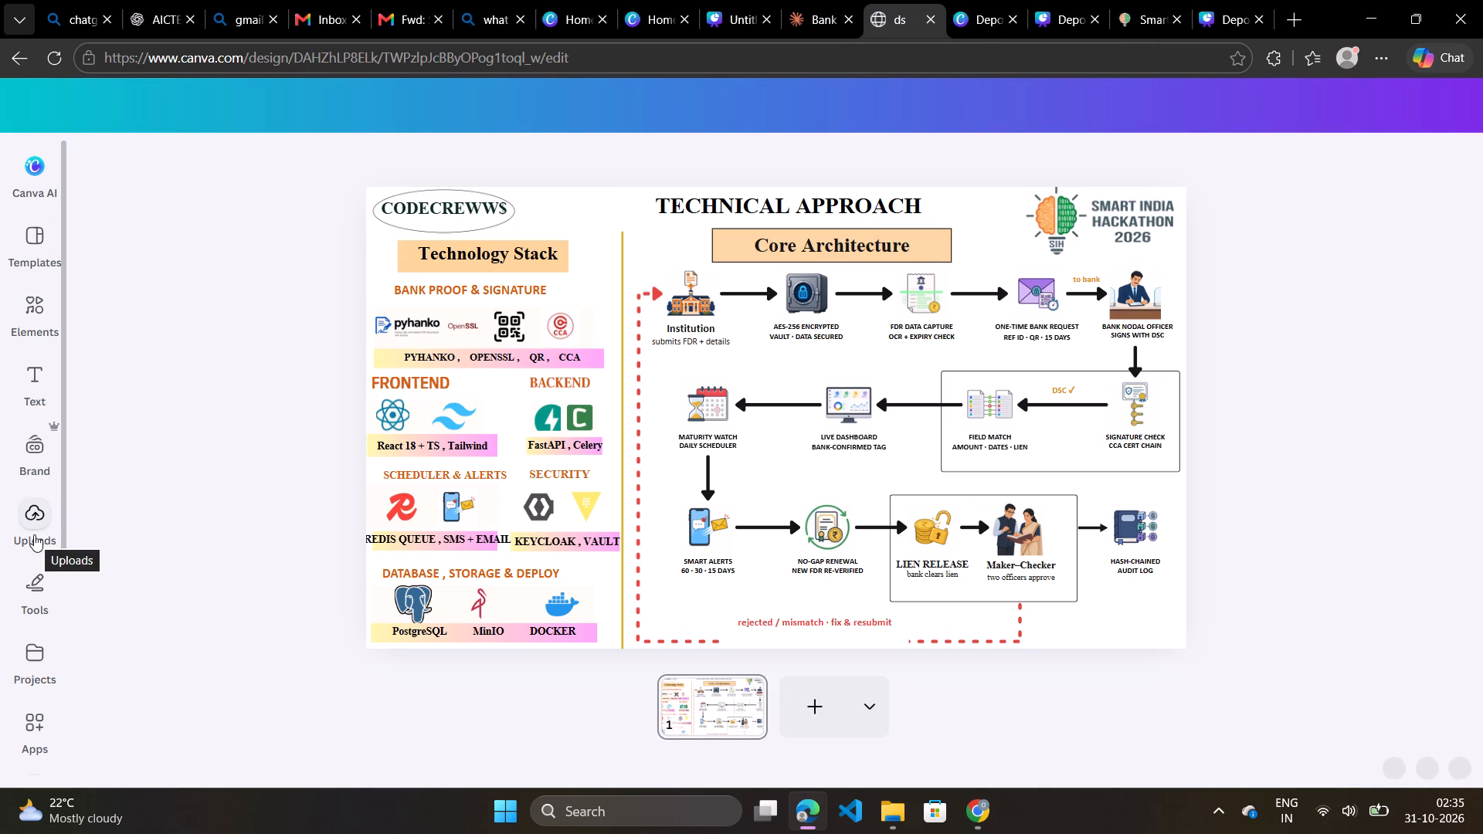
Show the projects list beside the "ds" design and add two blank pages after the Technical Approach slide.
{"action": "left_click", "coordinate": [41, 679]}
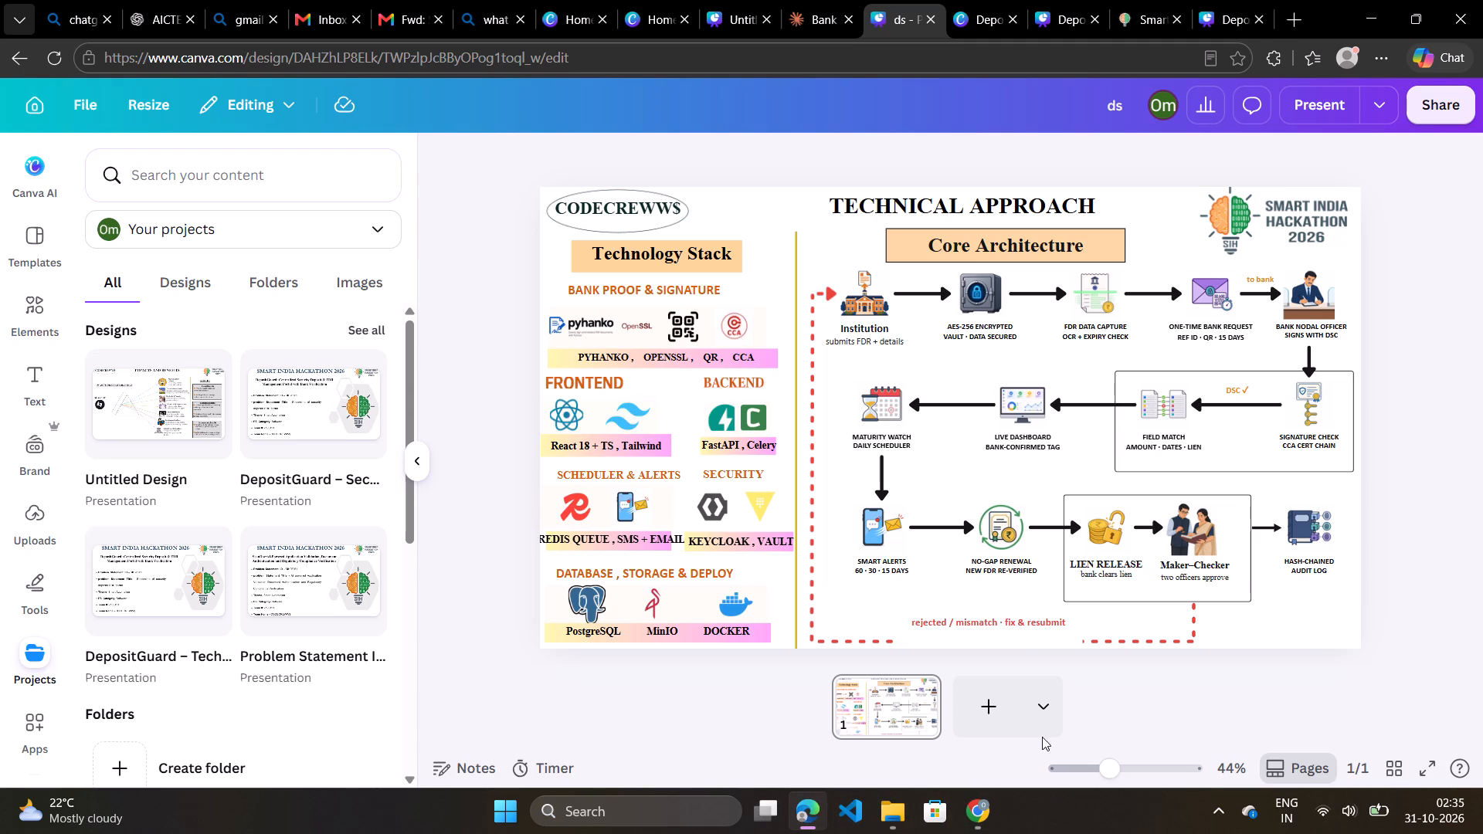
{"action": "left_click", "coordinate": [976, 713]}
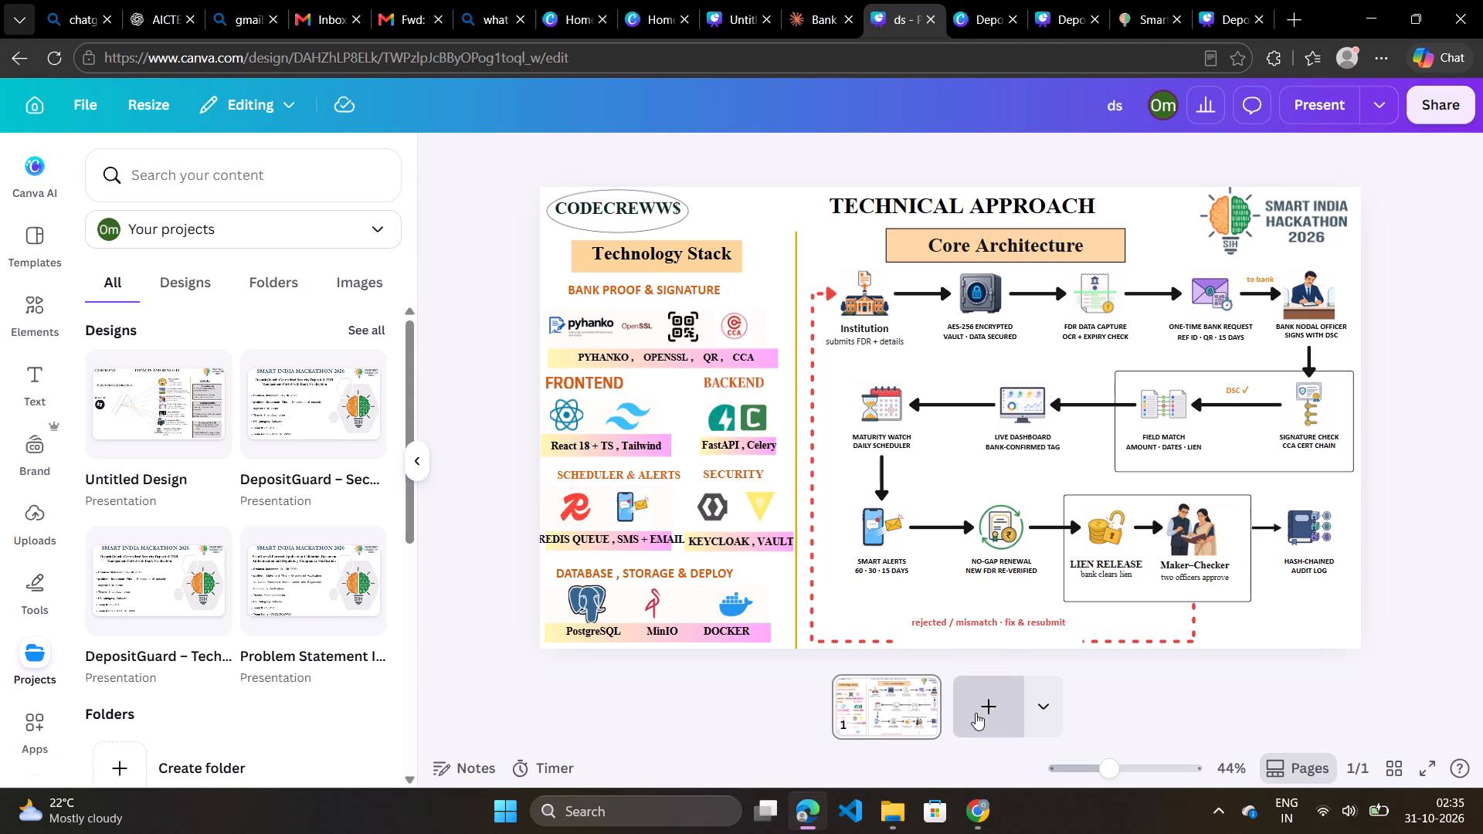
{"action": "left_click", "coordinate": [1040, 711]}
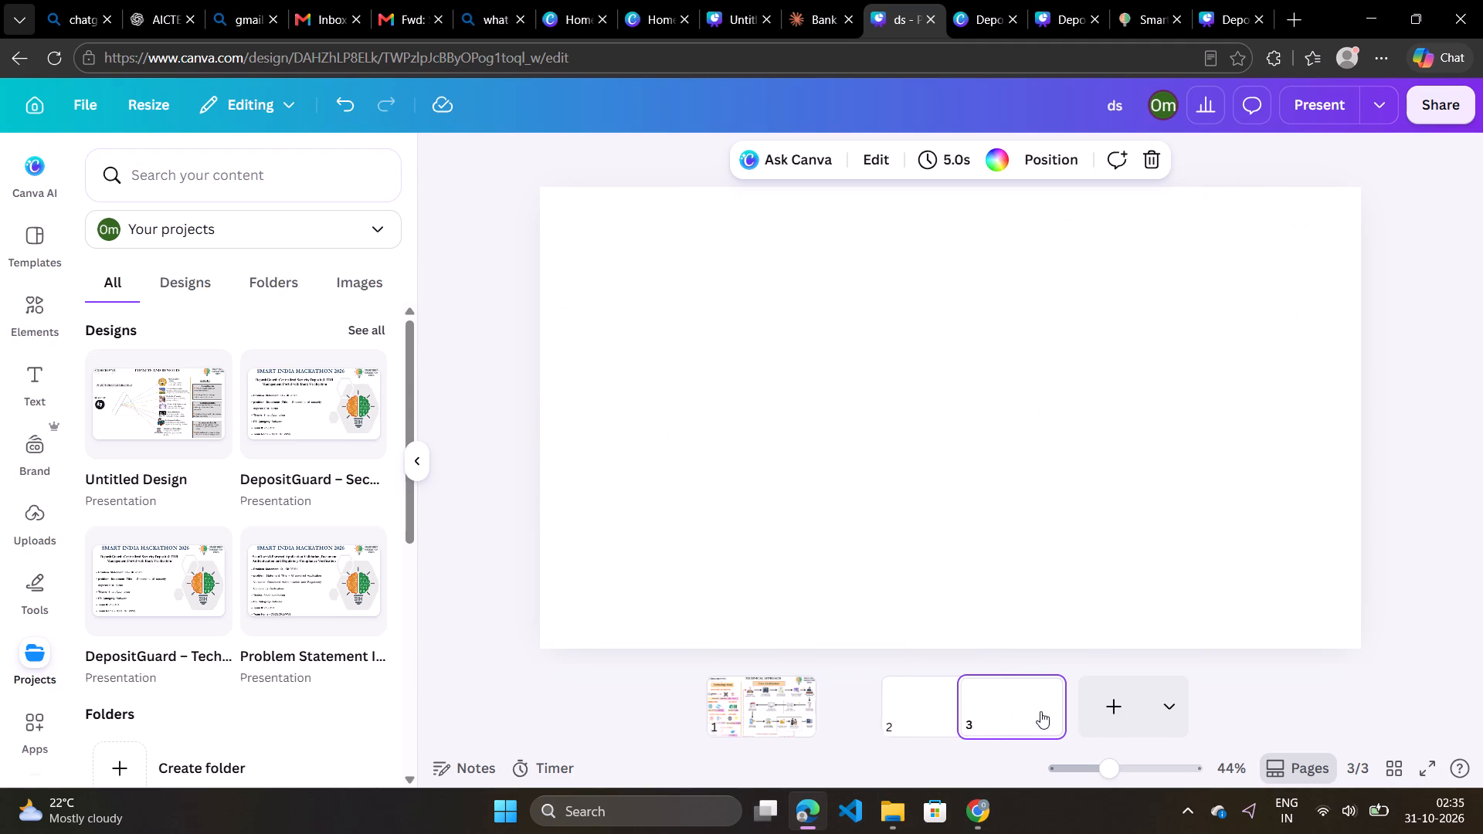
Fill page 3 with the title slide and page 2 with the Proposed Solution slide from the DepositGuard – Security Deposit & FDR design.
{"action": "left_click", "coordinate": [327, 408]}
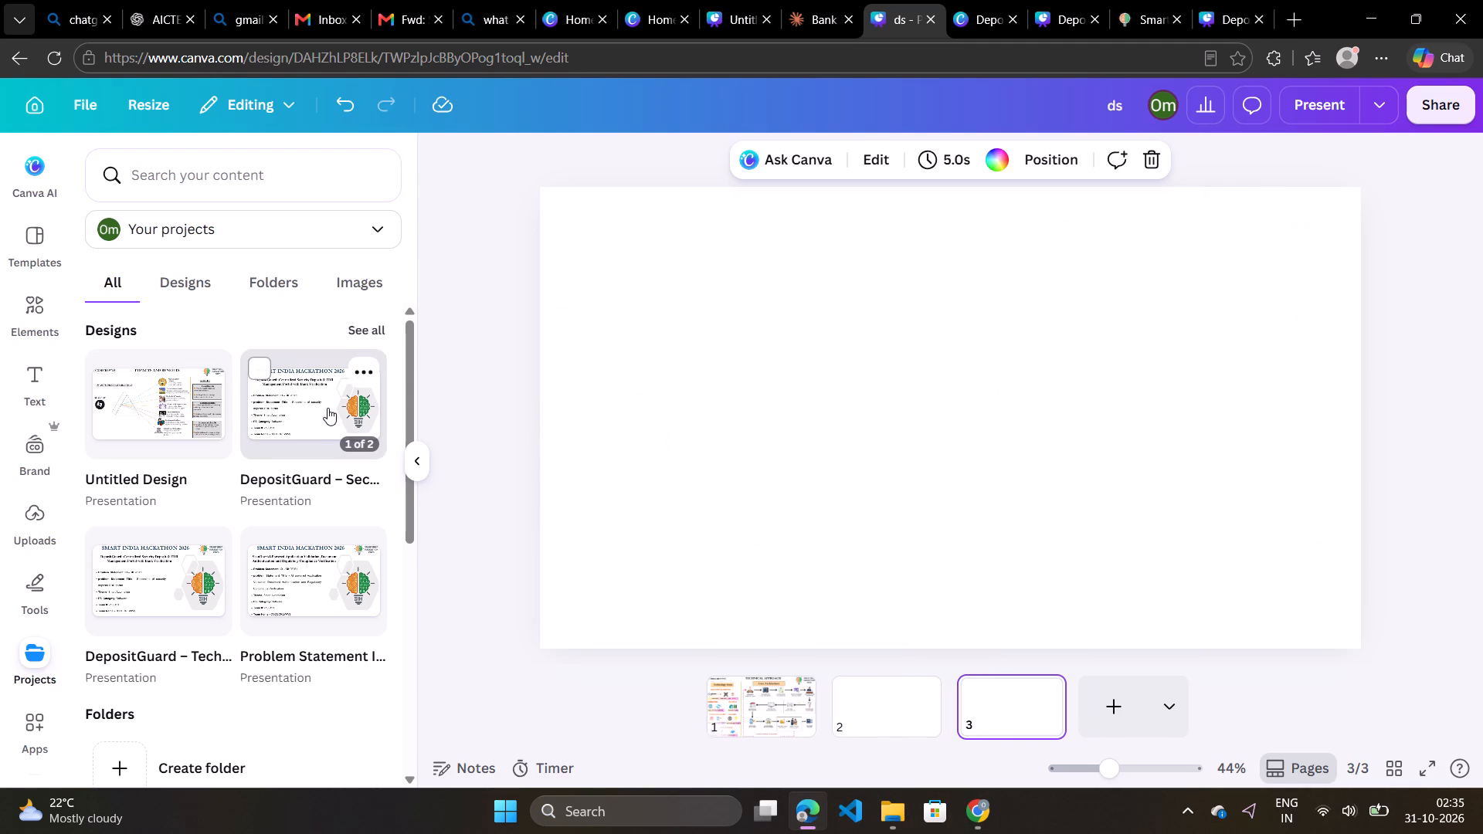
{"action": "left_click", "coordinate": [154, 330]}
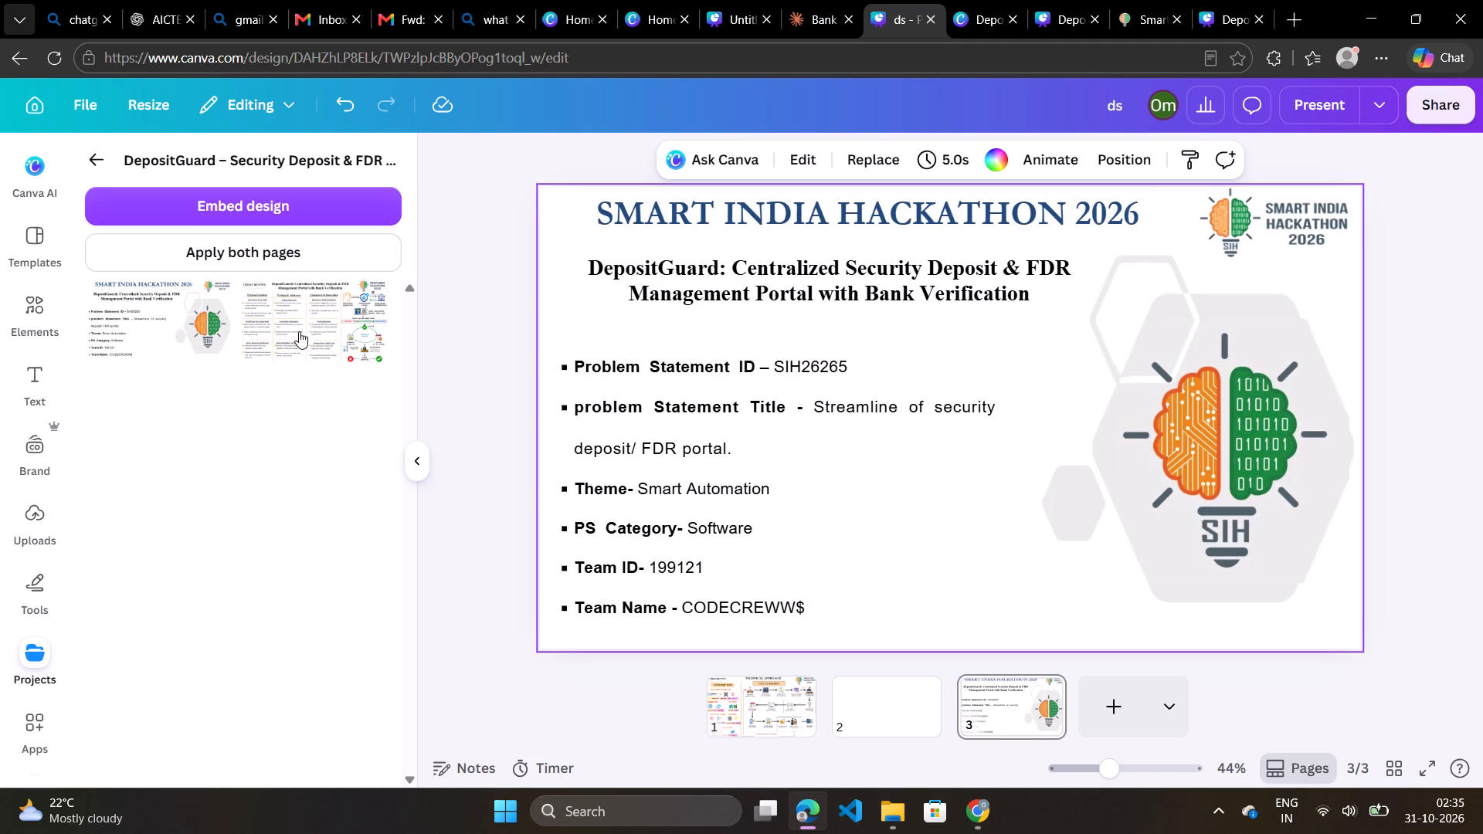
{"action": "left_click", "coordinate": [874, 709]}
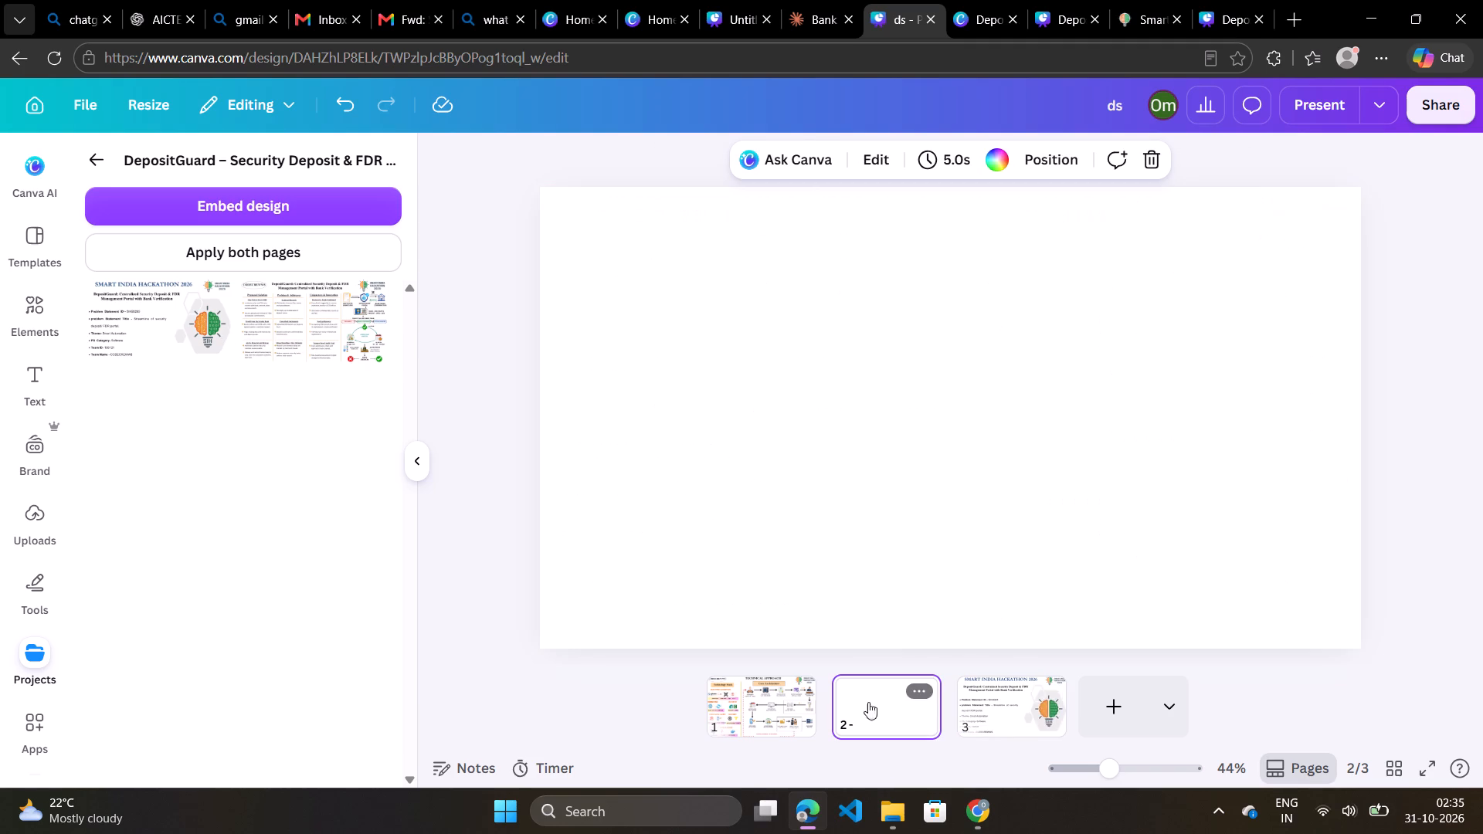
{"action": "left_click", "coordinate": [319, 347]}
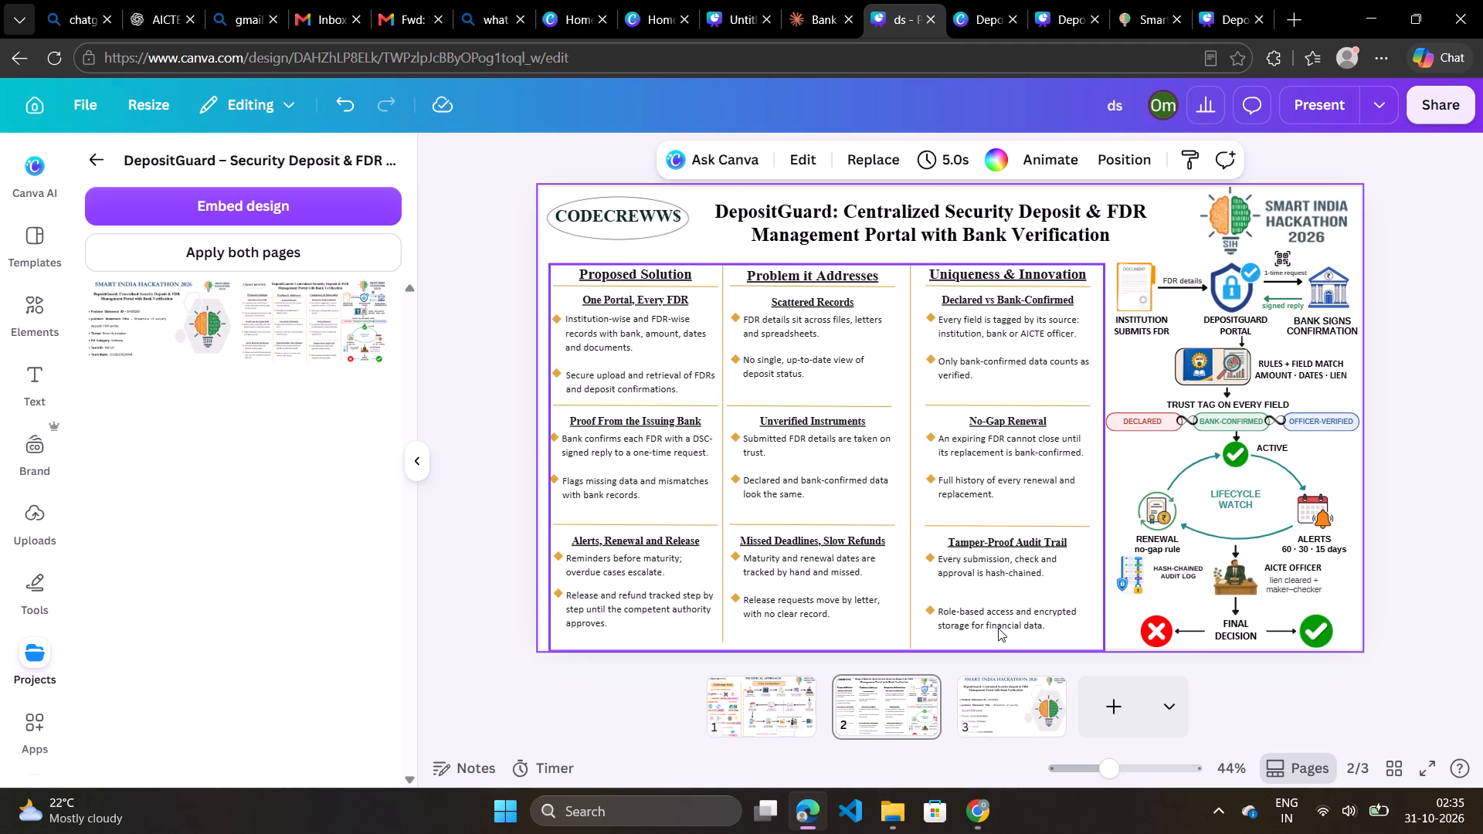
Reorder the pages to title slide, Proposed Solution slide, Technical Approach slide, and check each page.
{"action": "left_click_drag", "start_coordinate": [997, 717], "coordinate": [784, 685]}
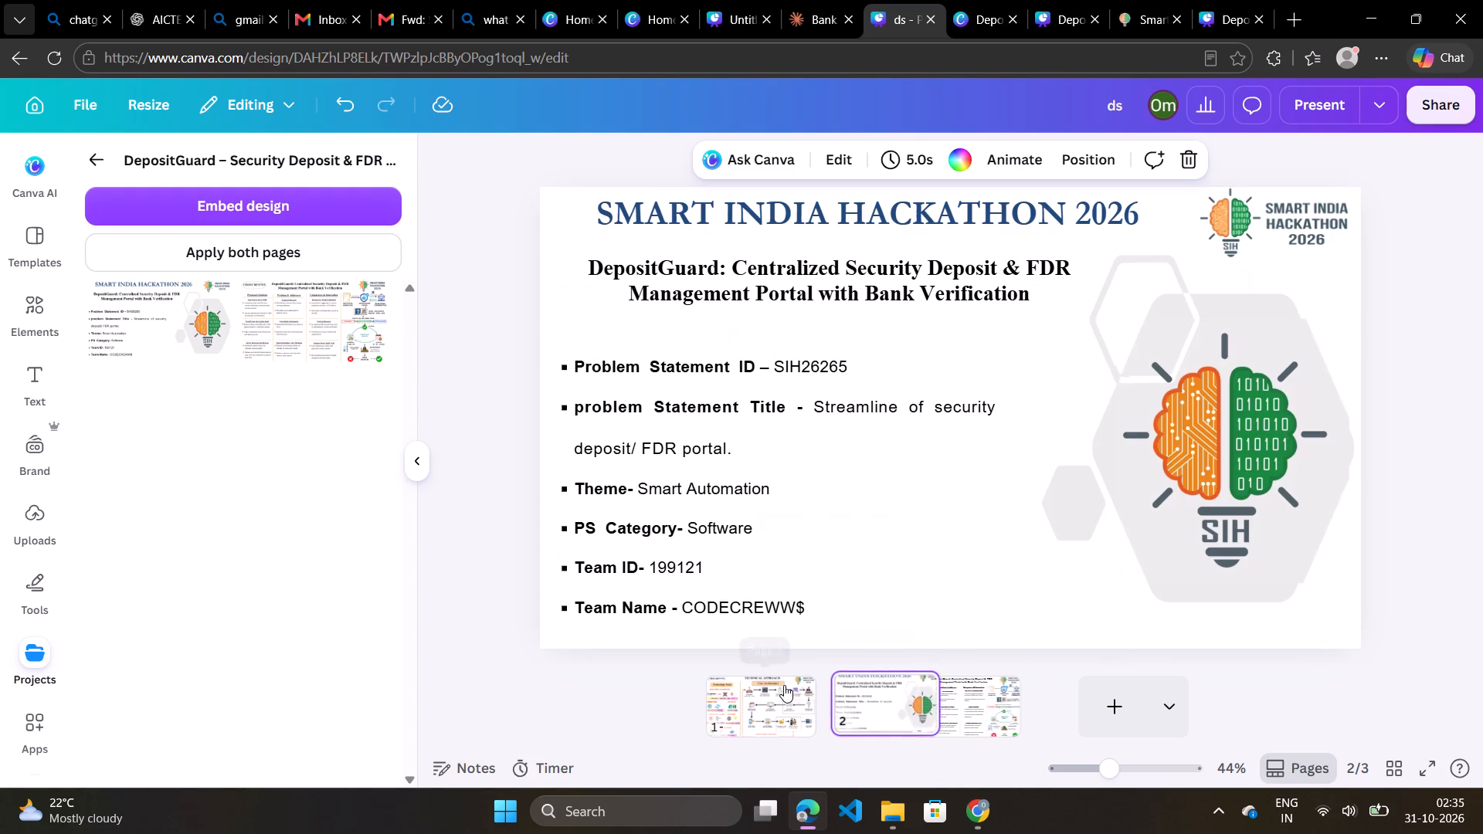
{"action": "left_click_drag", "start_coordinate": [776, 702], "coordinate": [1082, 756]}
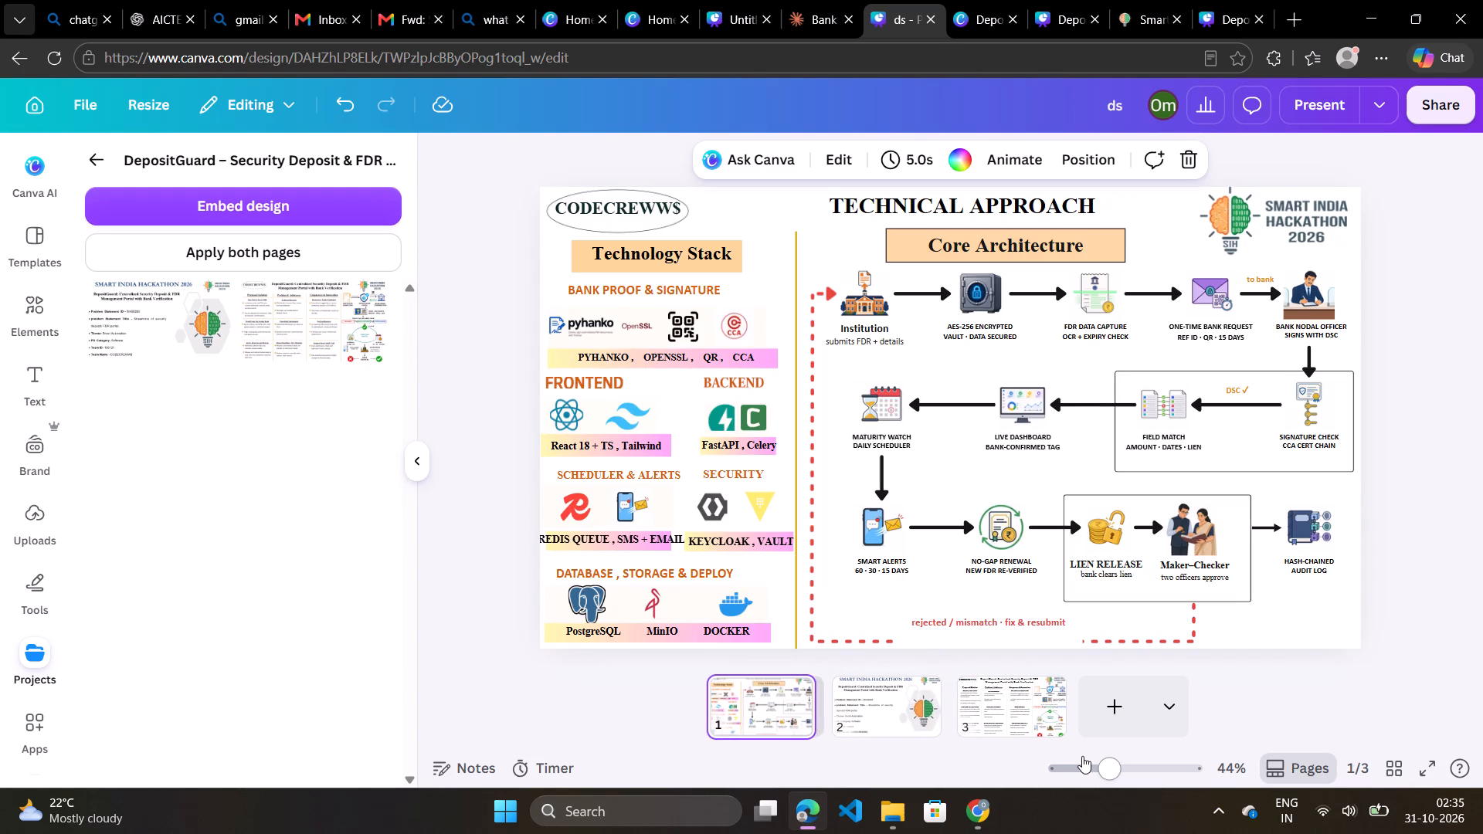
{"action": "left_click_drag", "start_coordinate": [775, 695], "coordinate": [1080, 702]}
{"action": "left_click", "coordinate": [767, 699]}
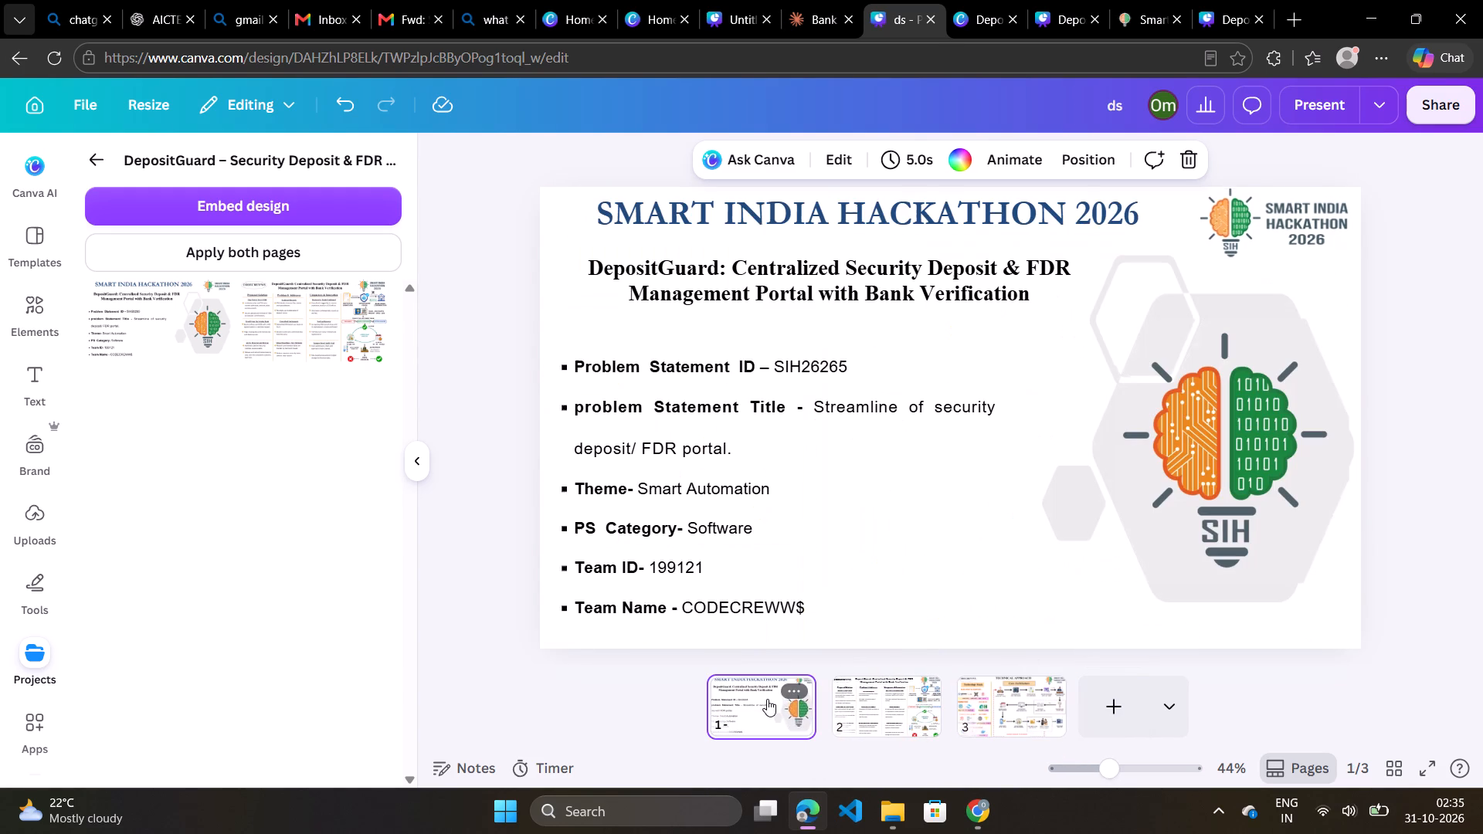
{"action": "left_click", "coordinate": [882, 690]}
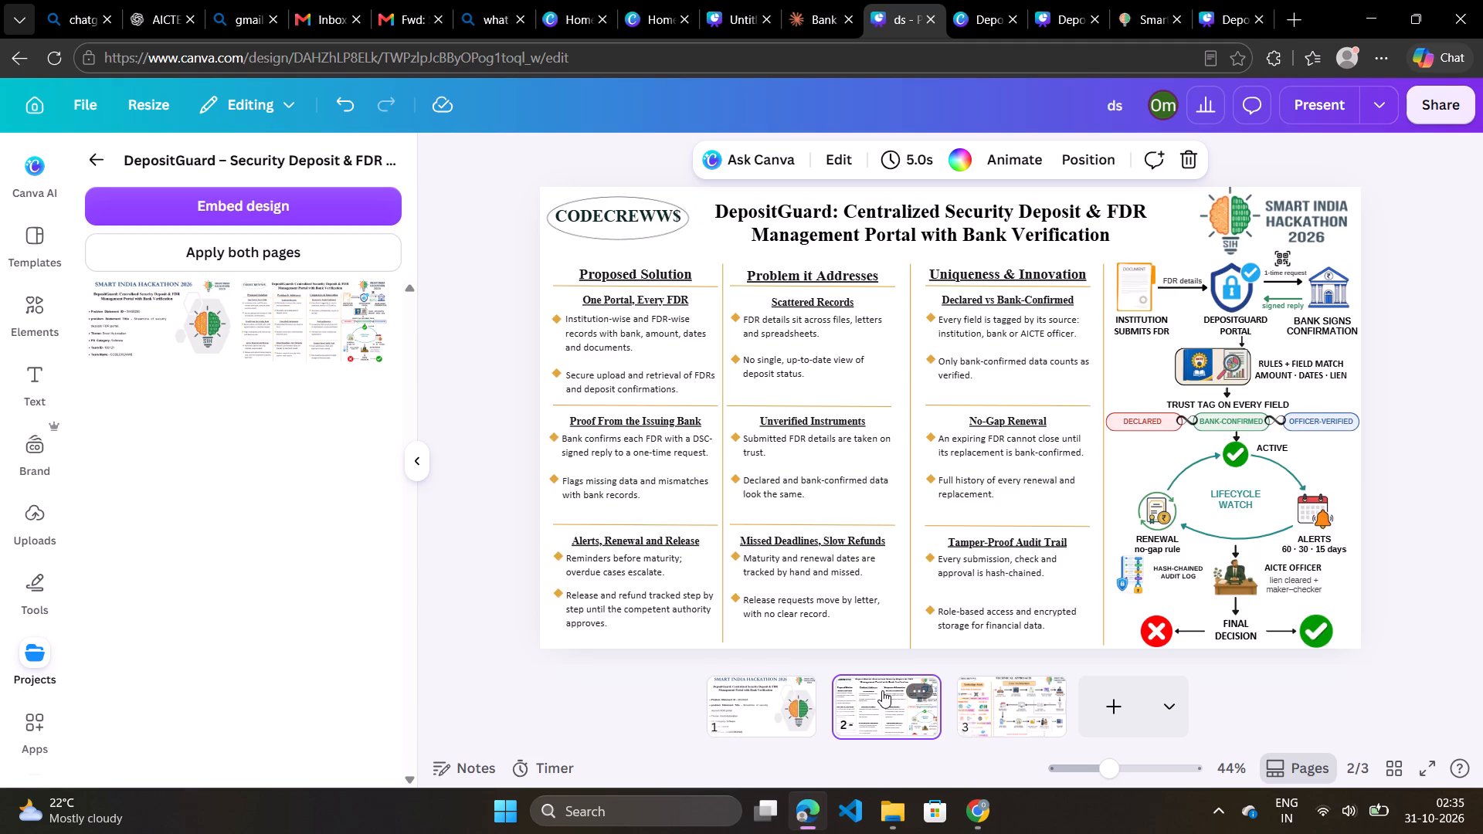
{"action": "left_click", "coordinate": [998, 699]}
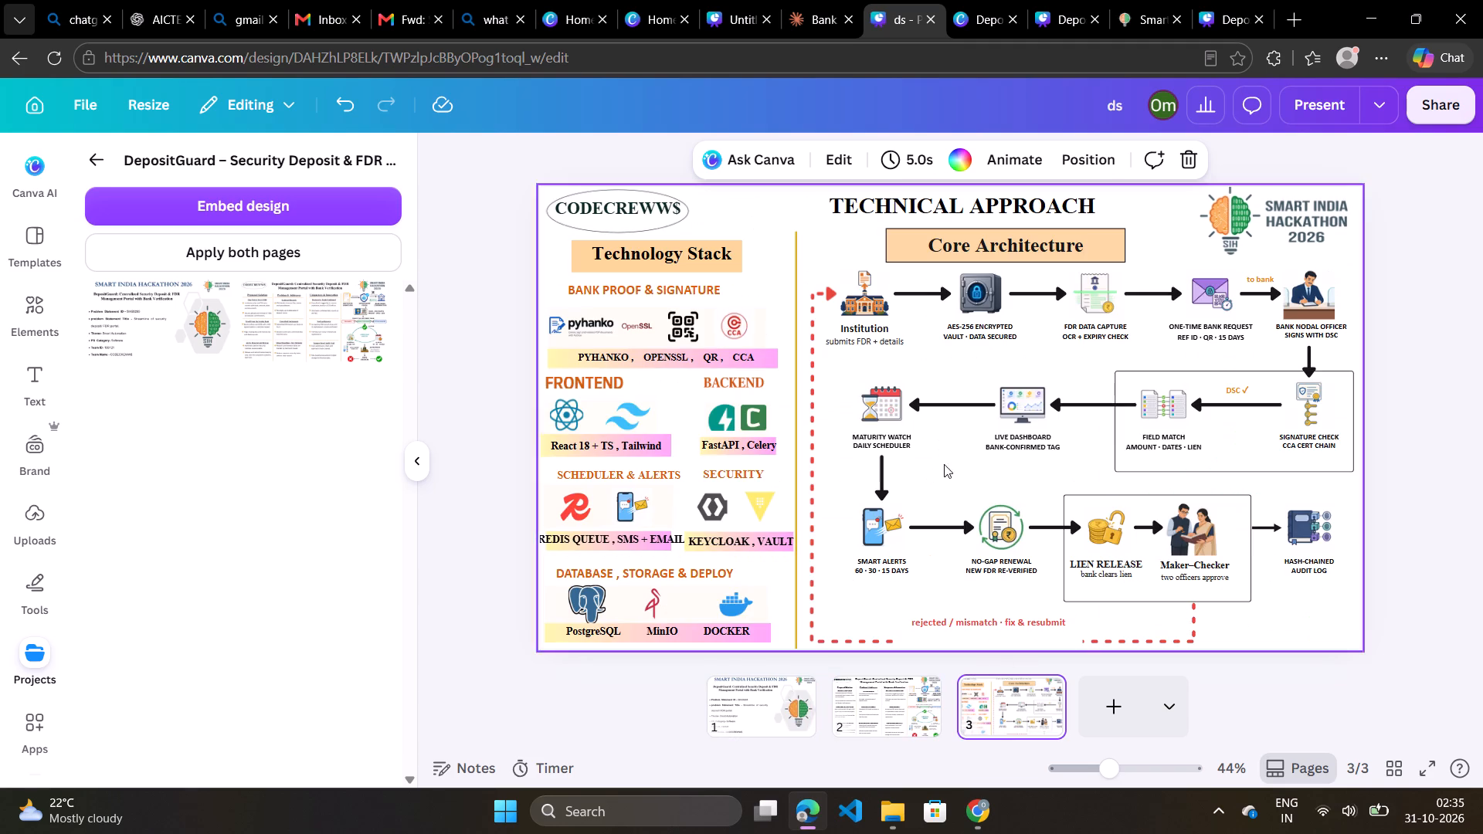
{"action": "left_click", "coordinate": [662, 535]}
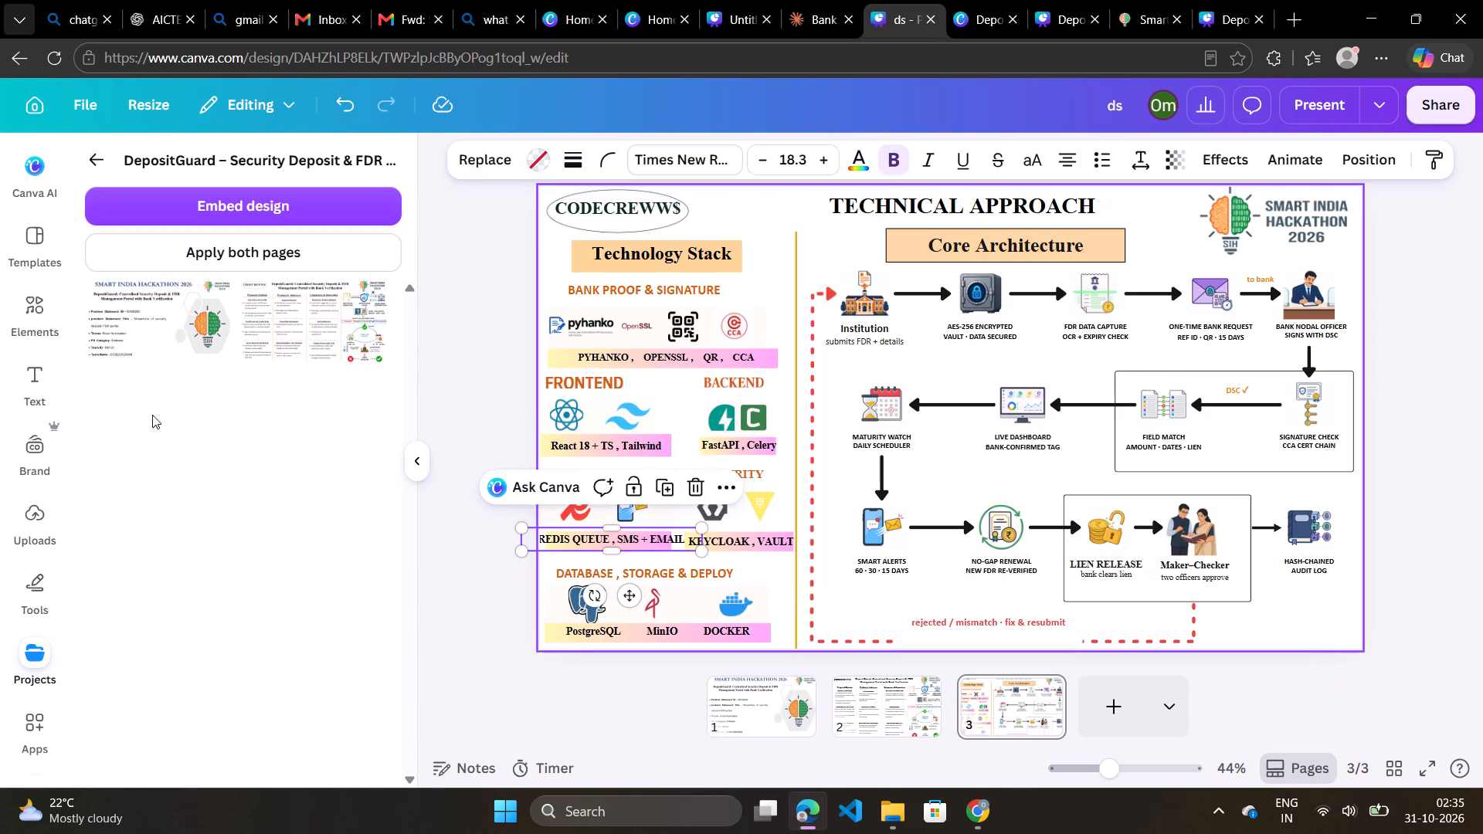
Add a fourth page with the Problem Statement deck's Technical Approach slide and copy its green FastAPI logo.
{"action": "left_click", "coordinate": [98, 155]}
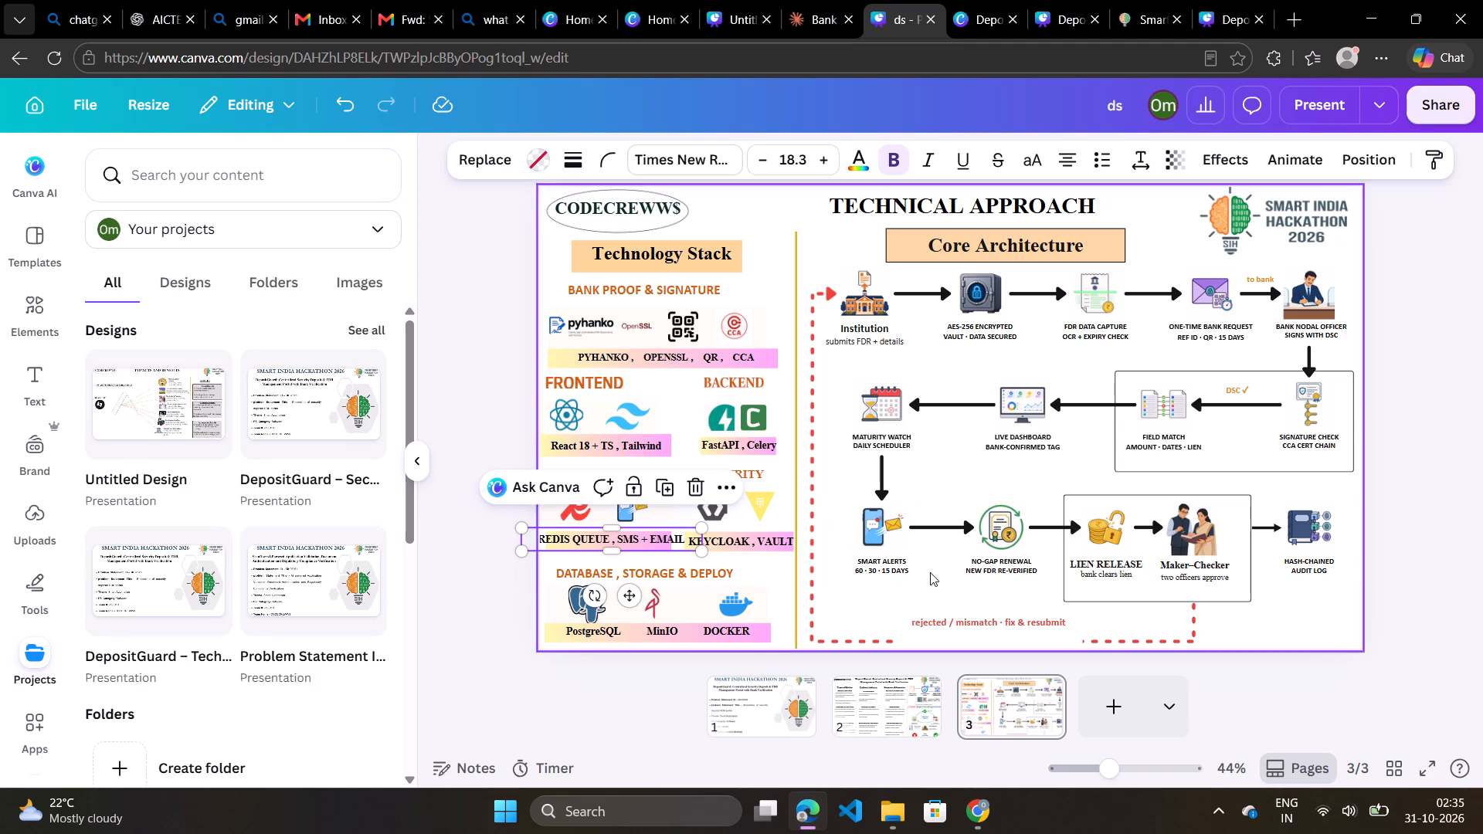
{"action": "left_click", "coordinate": [1119, 710]}
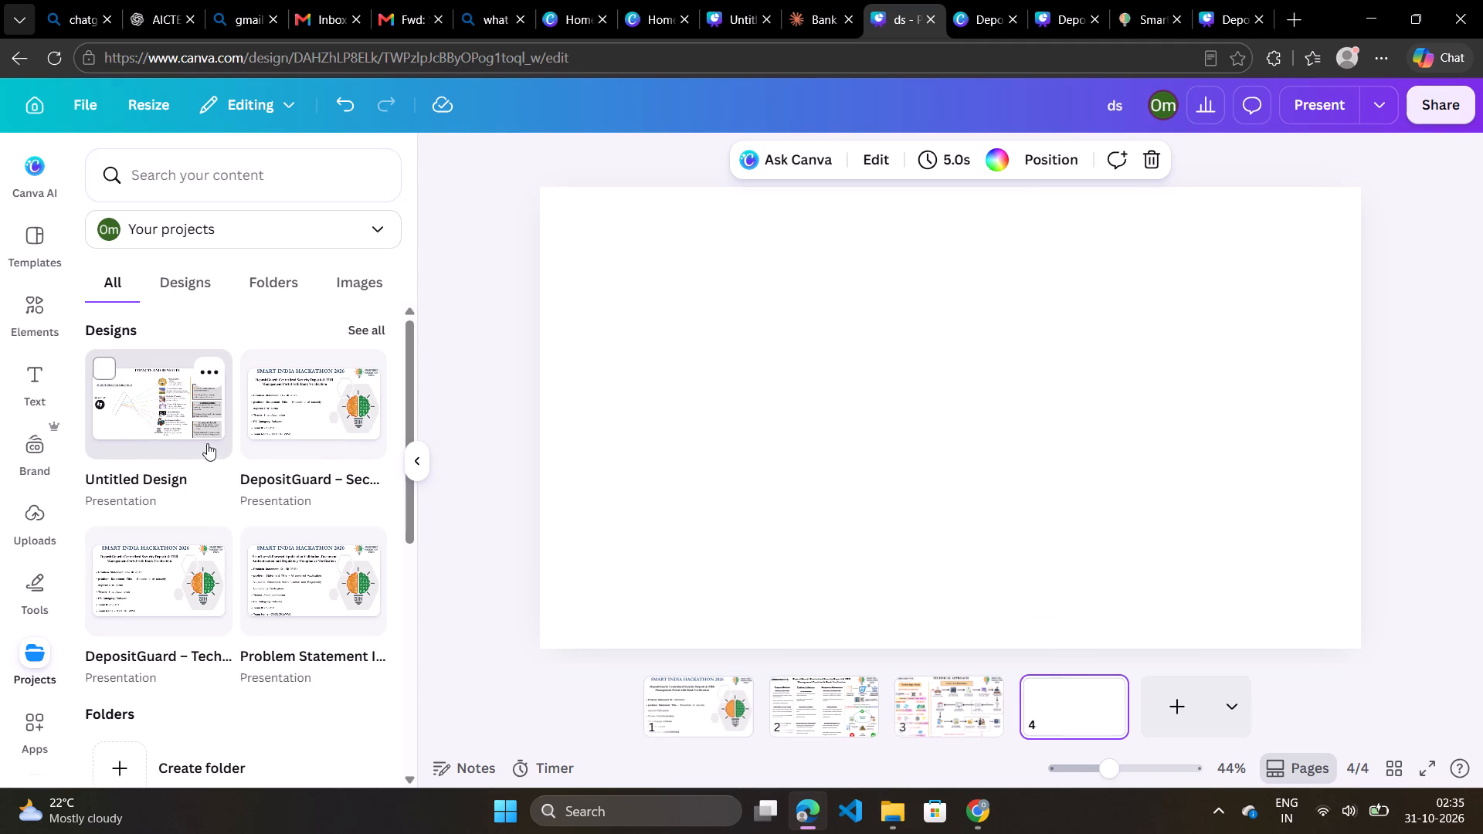
{"action": "left_click", "coordinate": [297, 569]}
{"action": "left_click", "coordinate": [162, 399]}
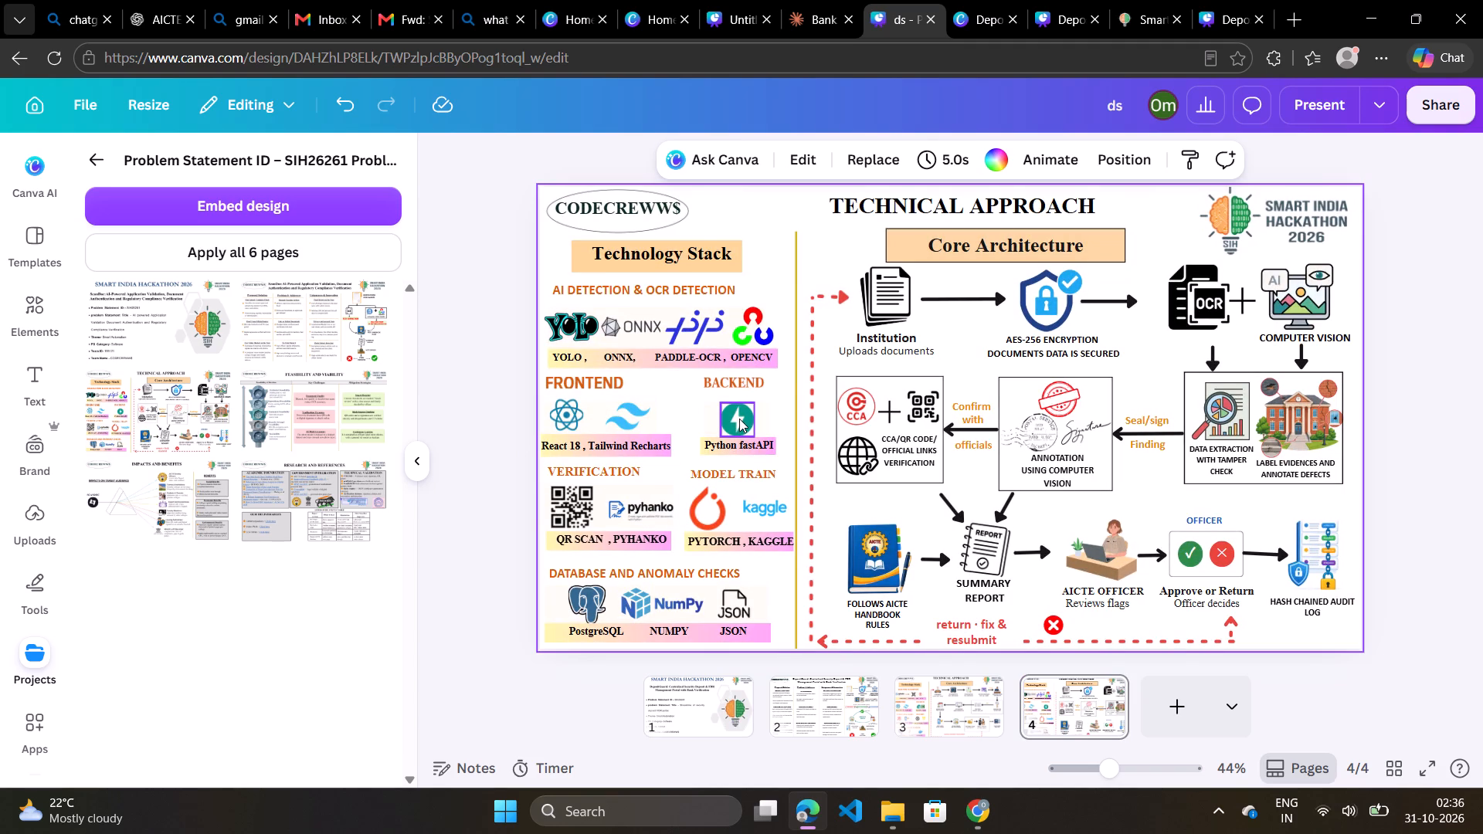
{"action": "left_click", "coordinate": [739, 419]}
{"action": "key", "text": "ctrl+c"}
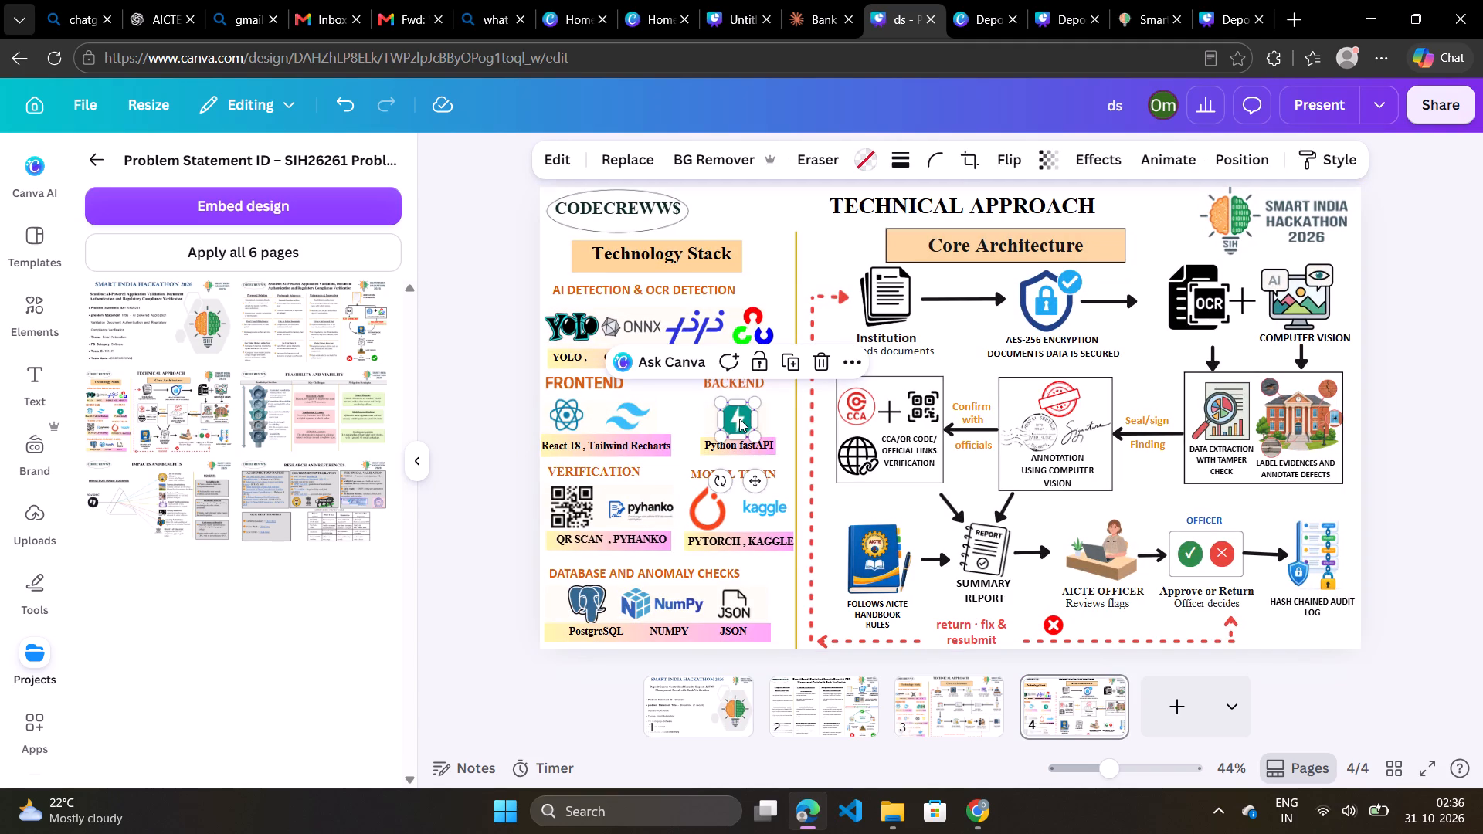
Delete the fourth page holding the older Technical Approach slide.
{"action": "left_click", "coordinate": [1122, 710]}
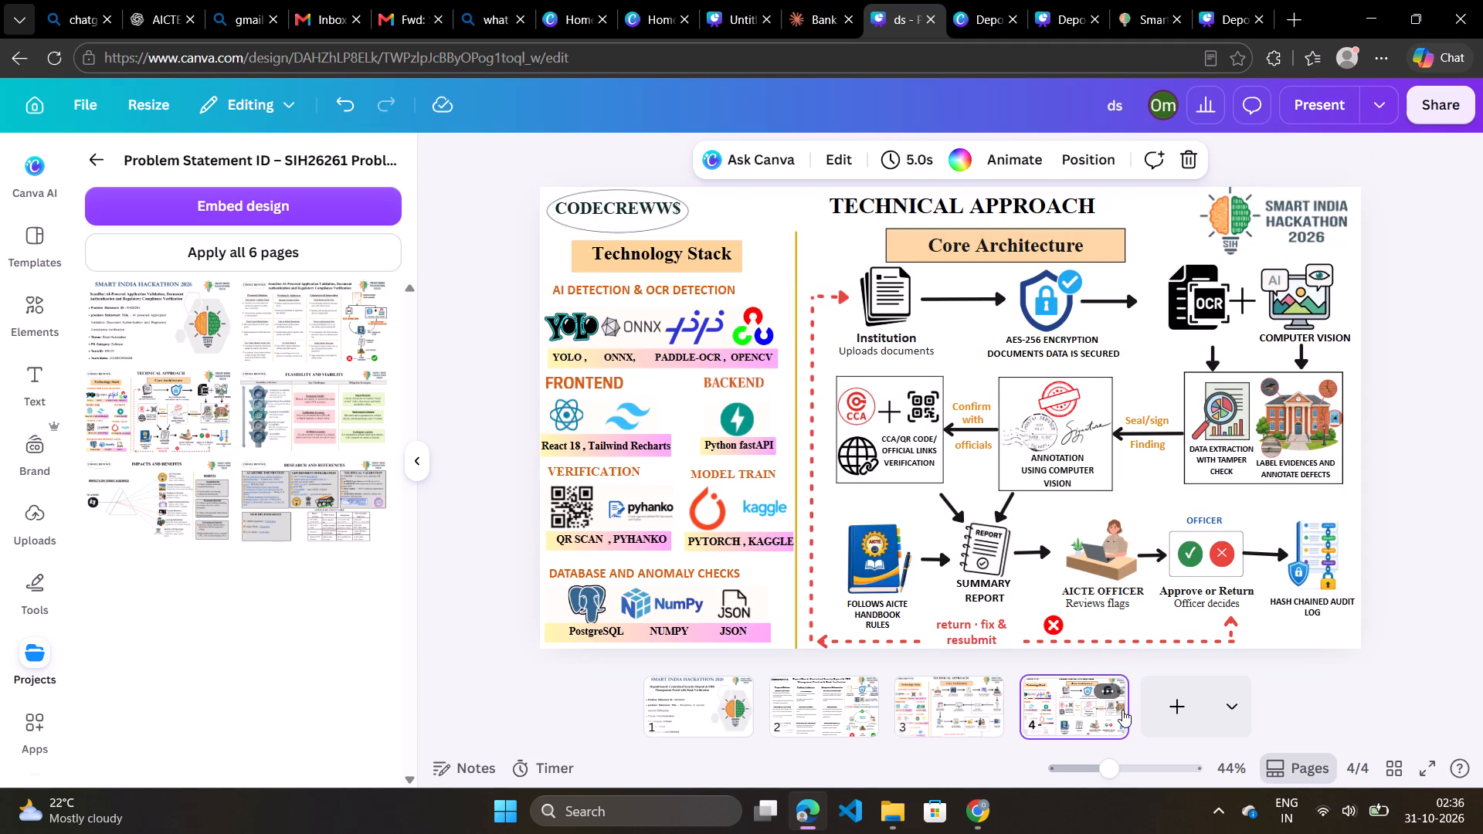
{"action": "key", "text": "Delete"}
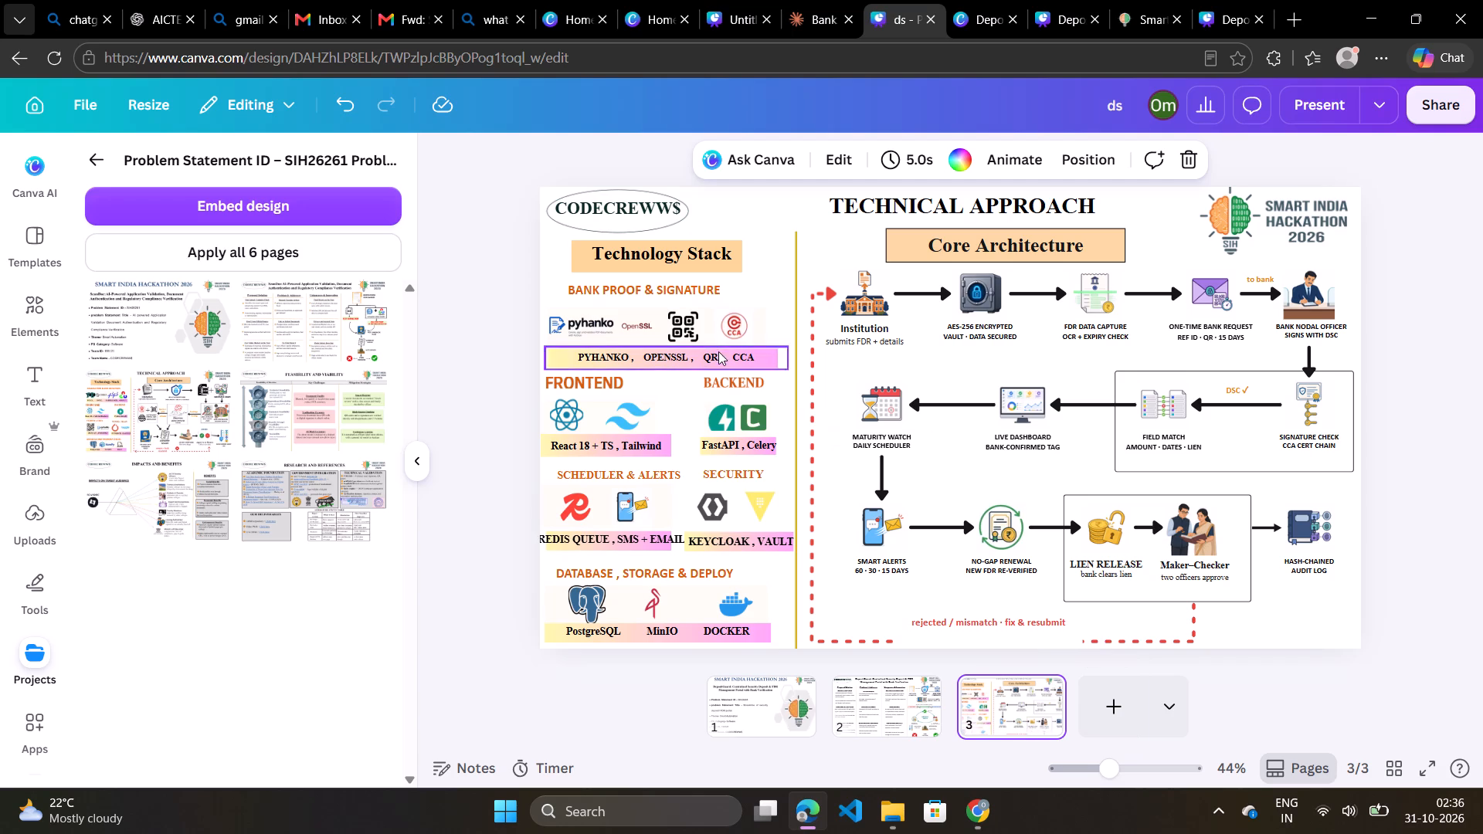
Replace the FastAPI logo under Backend on page 3 with the copied one, placed just beside the Celery logo.
{"action": "left_click", "coordinate": [721, 423]}
{"action": "key", "text": "Delete"}
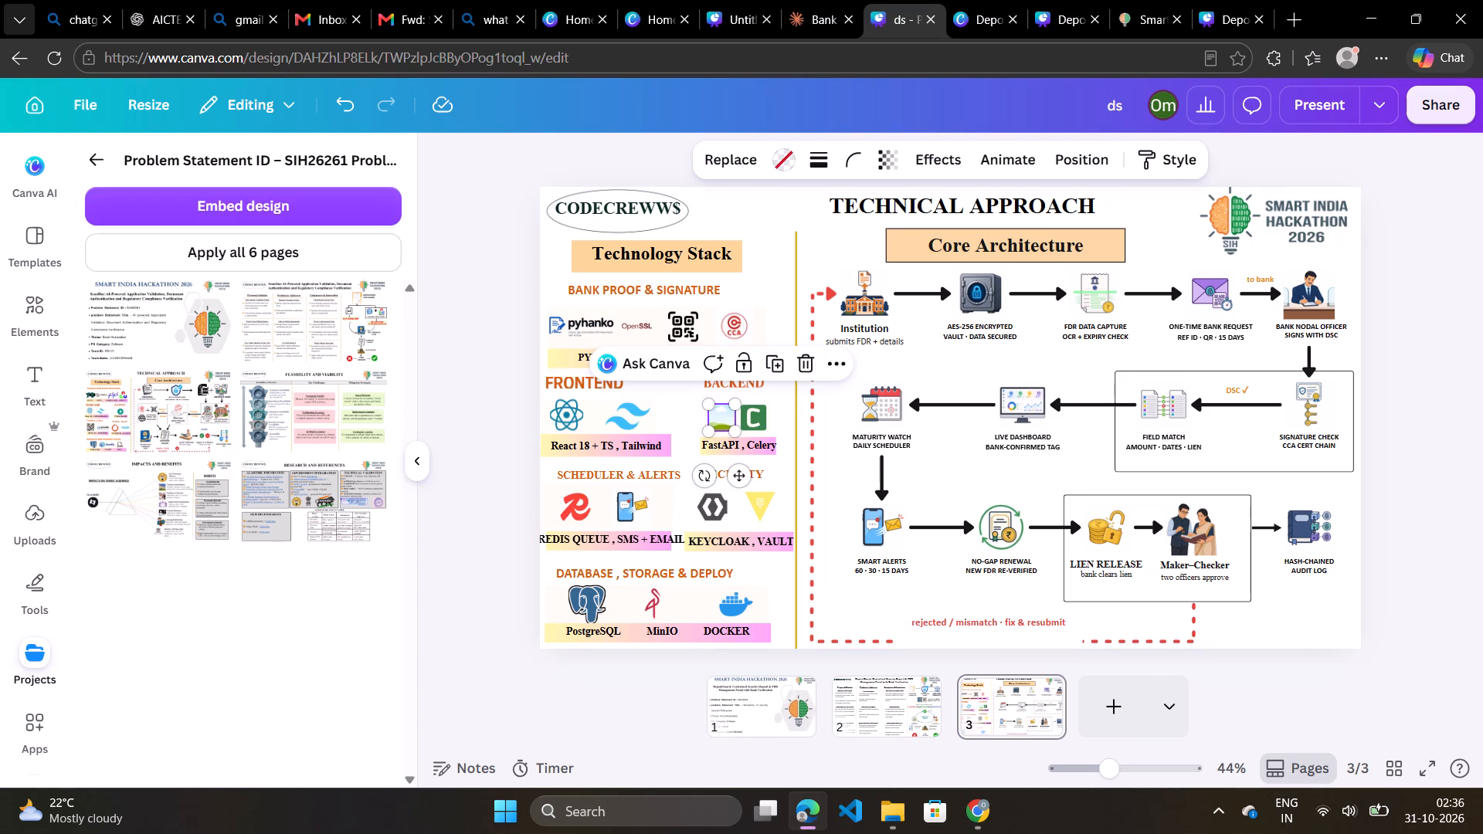
{"action": "key", "text": "Delete"}
{"action": "key", "text": "ctrl+v"}
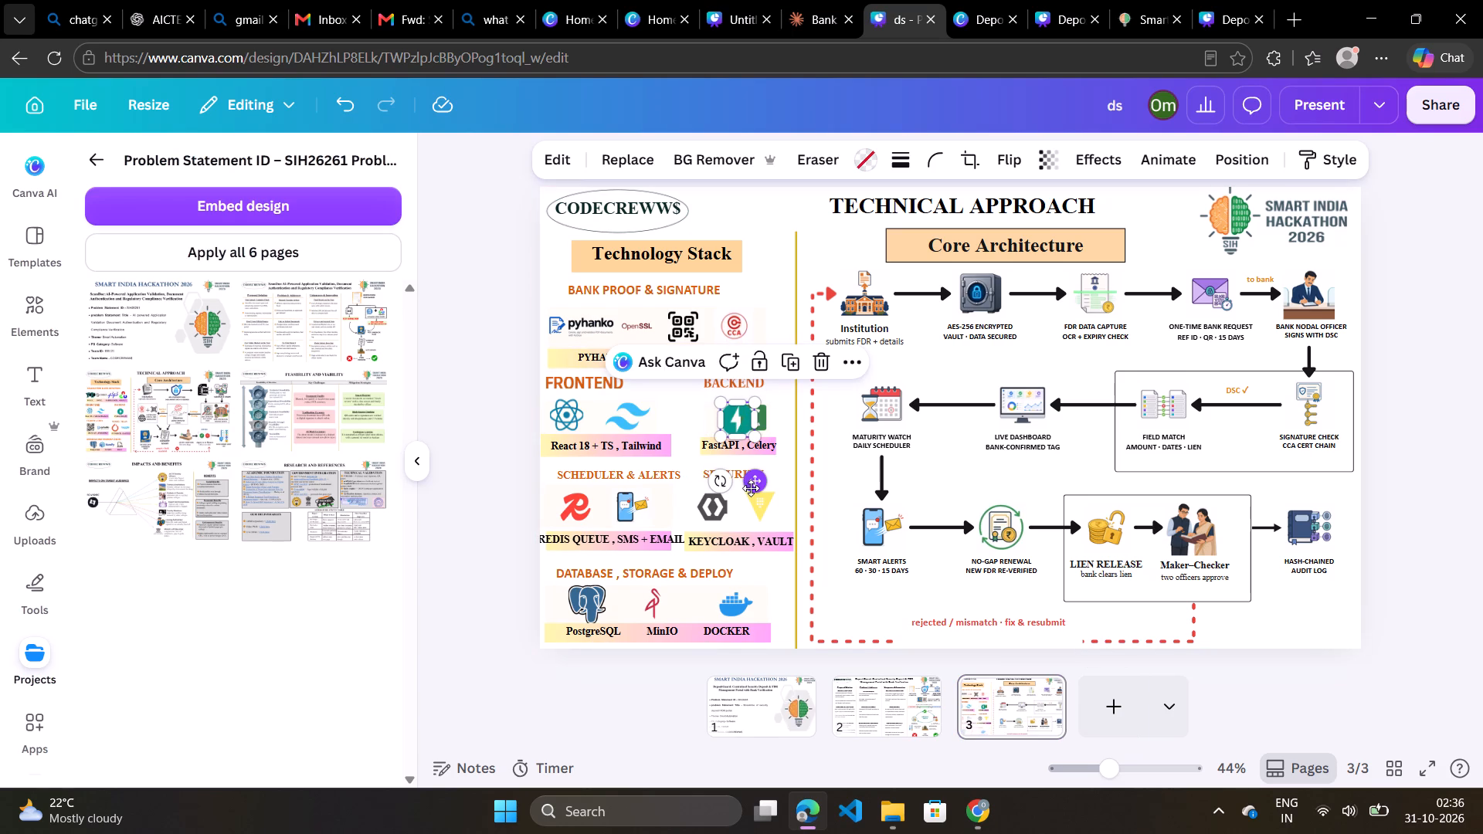
{"action": "left_click_drag", "start_coordinate": [751, 488], "coordinate": [733, 487]}
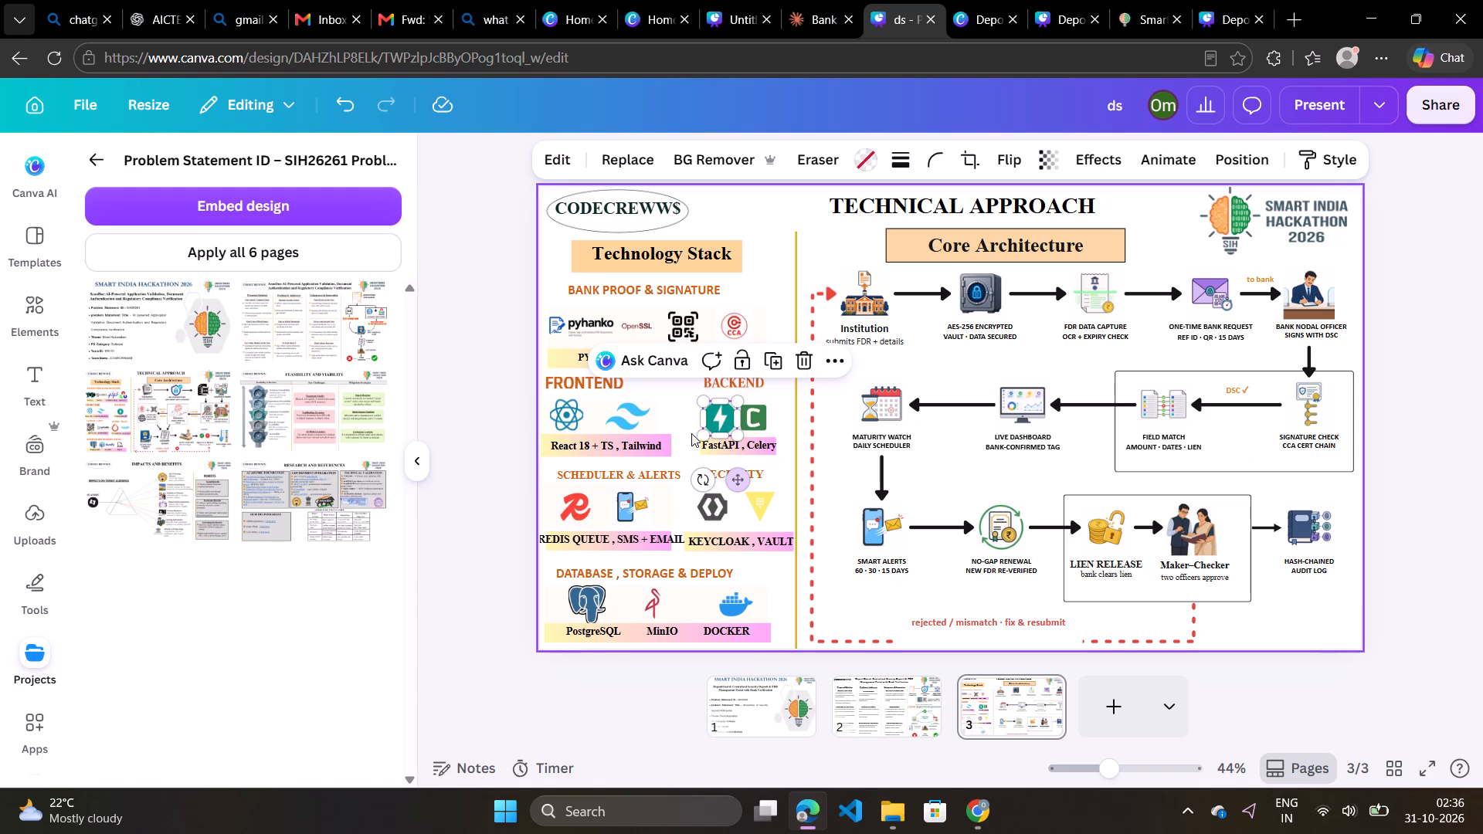
{"action": "left_click", "coordinate": [687, 422]}
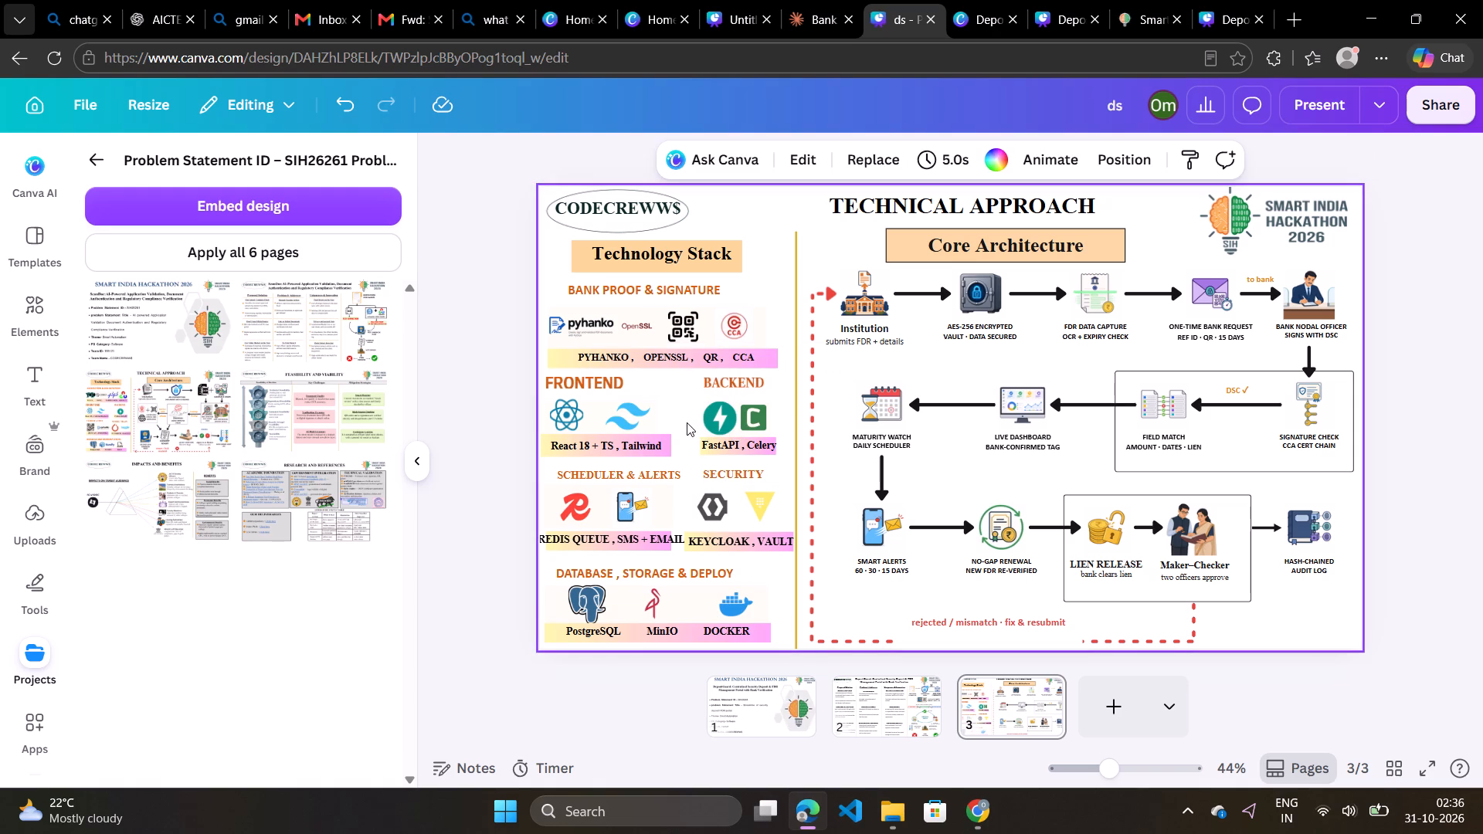
Enlarge the OpenSSL logo under Bank Proof & Signature to about 88 by 88.
{"action": "left_click", "coordinate": [627, 323]}
{"action": "left_click_drag", "start_coordinate": [647, 314], "coordinate": [657, 310]}
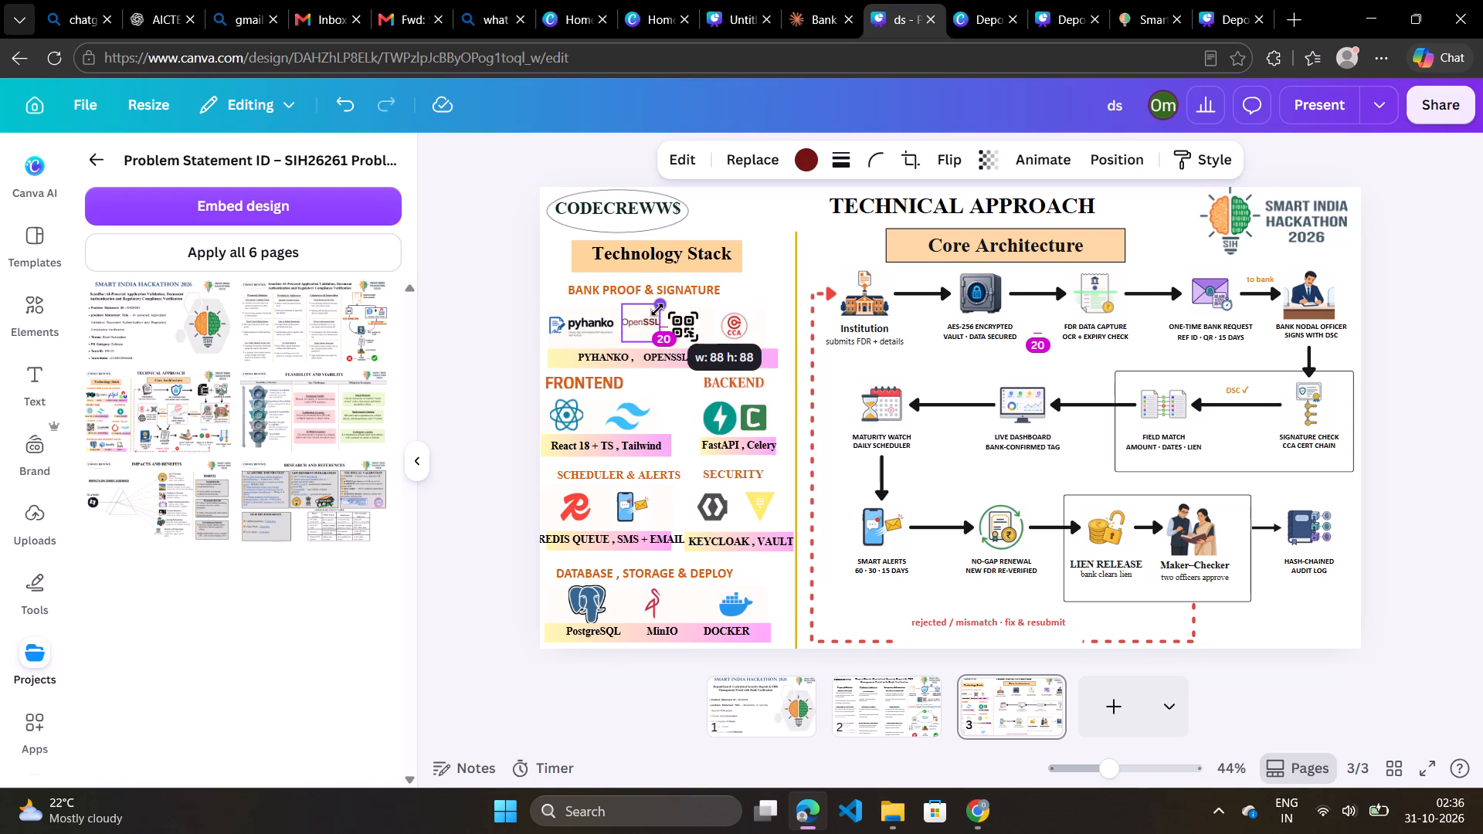
{"action": "left_click_drag", "start_coordinate": [657, 310], "coordinate": [658, 310]}
{"action": "left_click", "coordinate": [776, 265]}
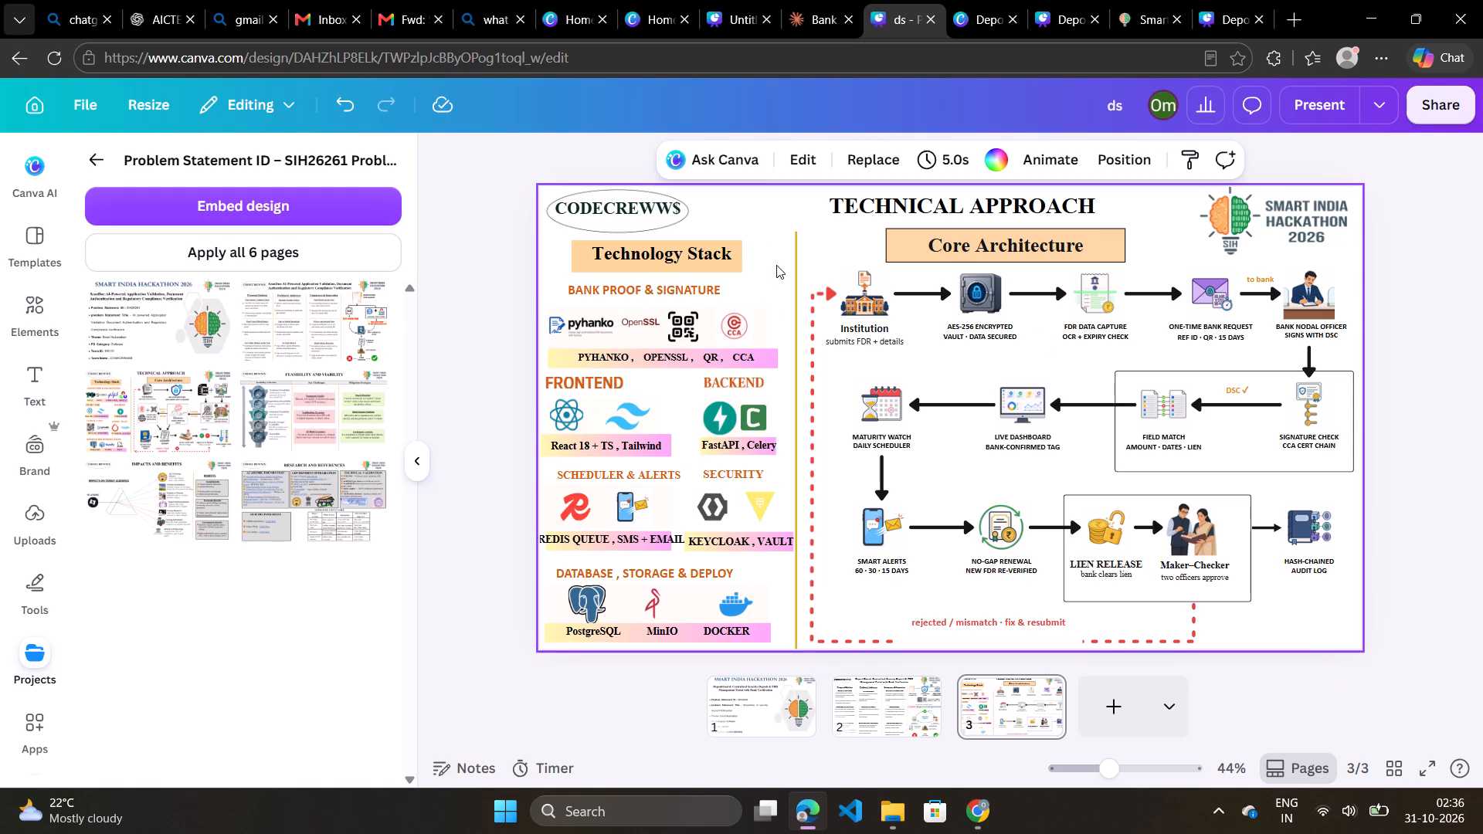
{"action": "left_click", "coordinate": [634, 318]}
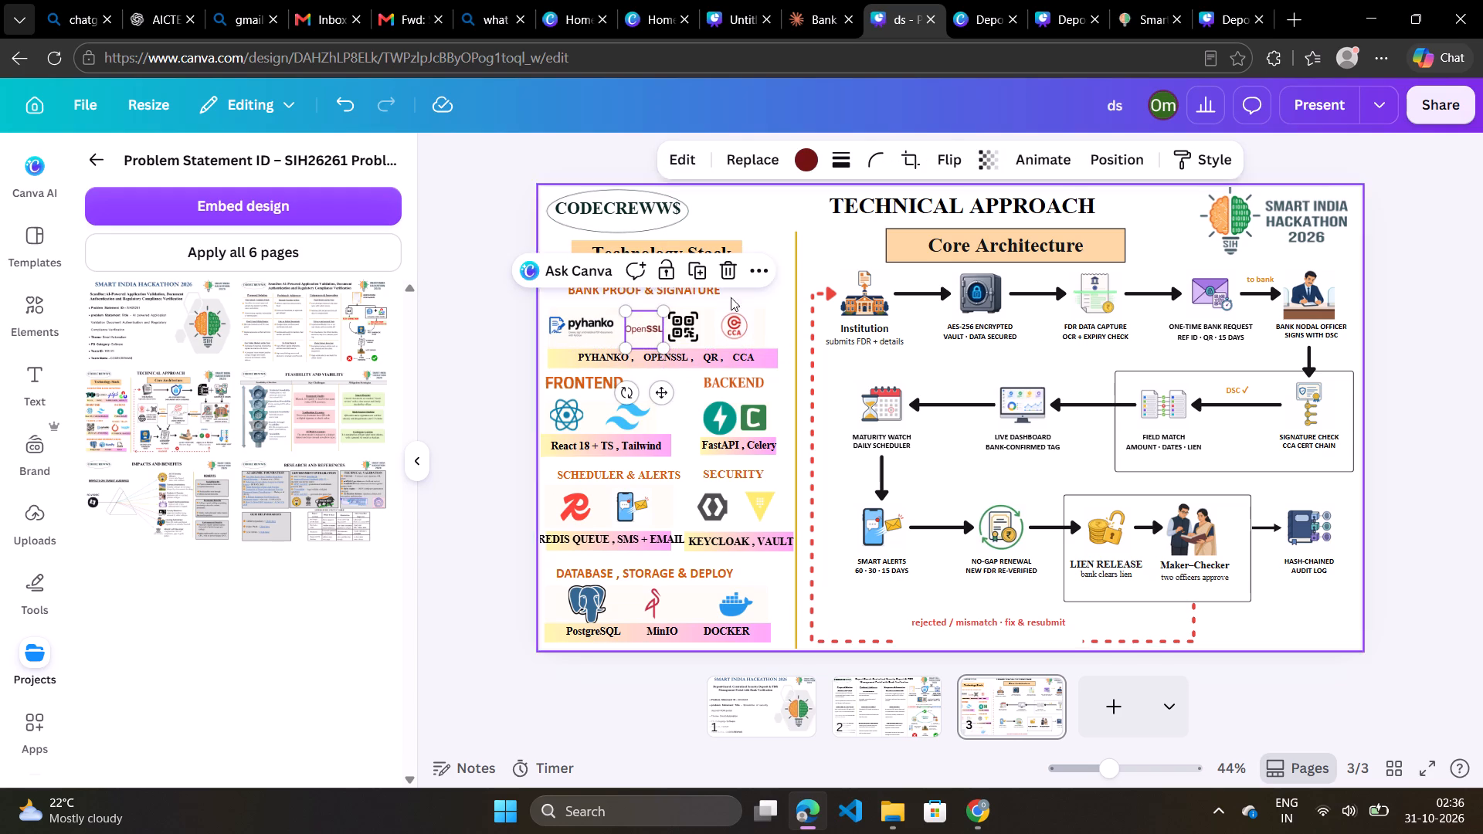
{"action": "left_click", "coordinate": [784, 279]}
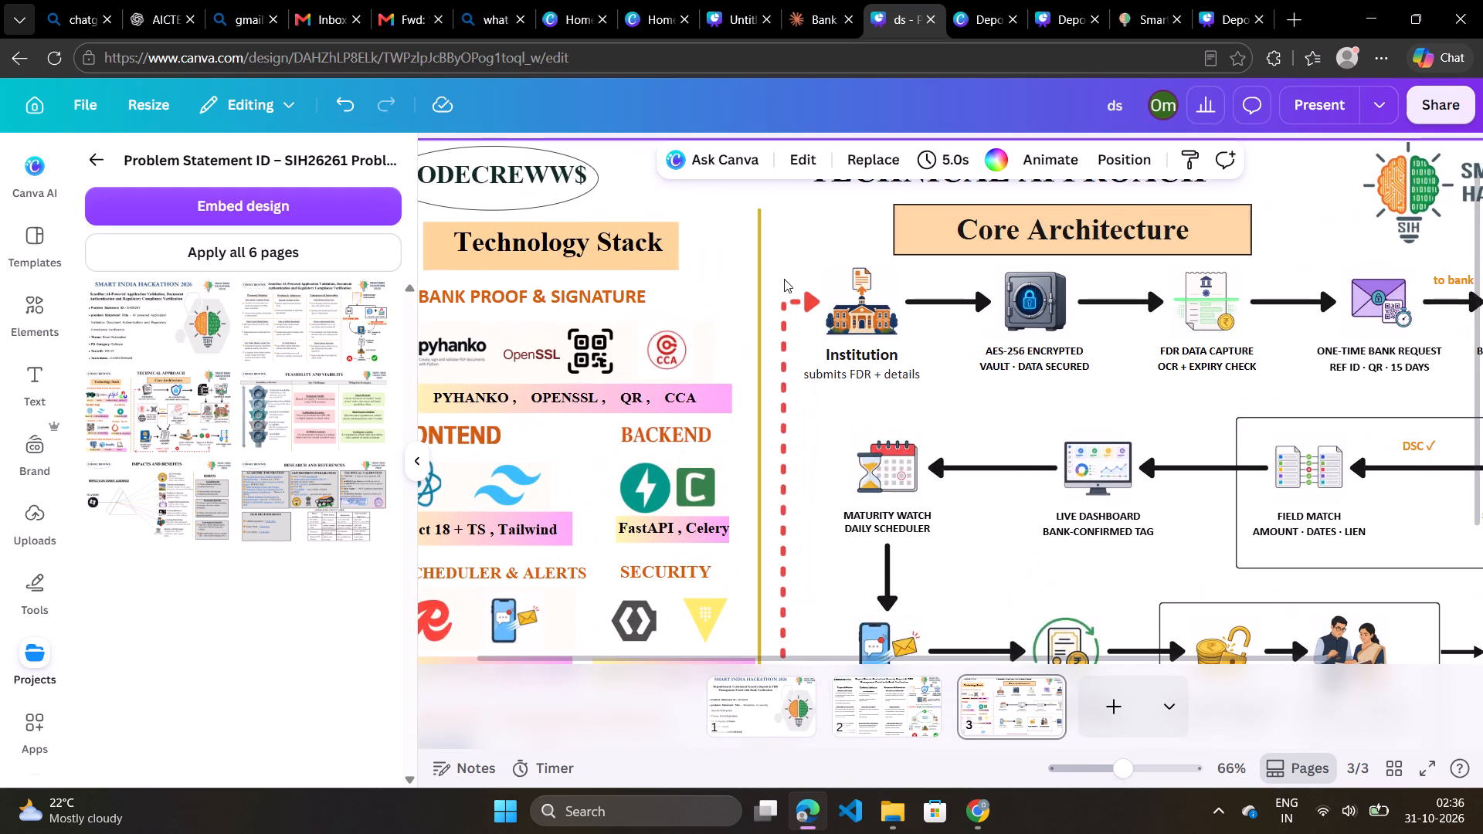
Nudge the pyHanko logo slightly toward the OpenSSL logo.
{"action": "scroll", "coordinate": [784, 279], "scroll_direction": "right", "scroll_amount": 3}
{"action": "left_click_drag", "start_coordinate": [528, 350], "coordinate": [545, 349]}
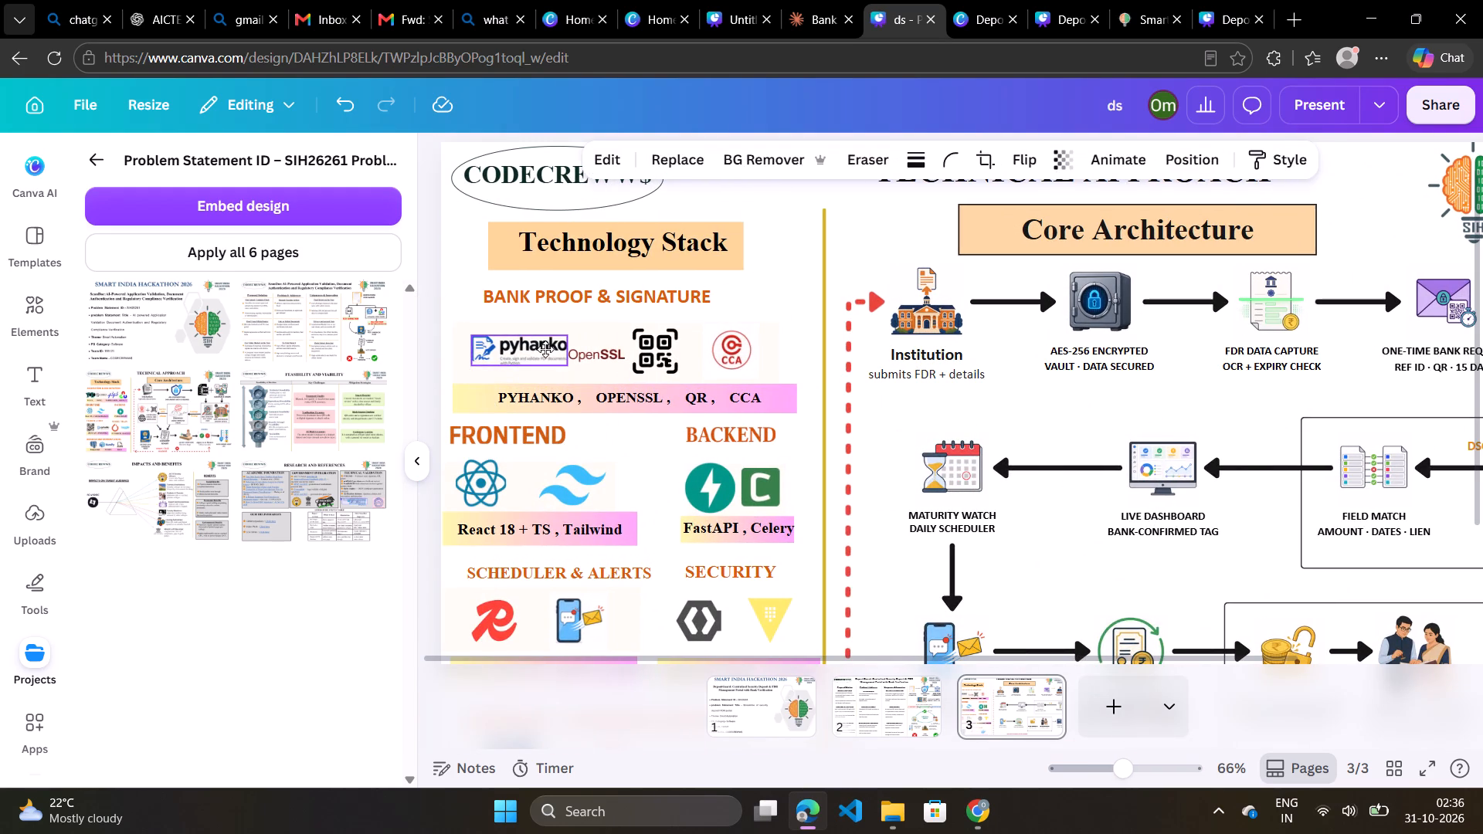
{"action": "left_click_drag", "start_coordinate": [545, 349], "coordinate": [536, 351]}
Insert eight spaces between PYHANKO and its comma in the caption under the Bank Proof & Signature logos.
{"action": "left_click", "coordinate": [553, 395]}
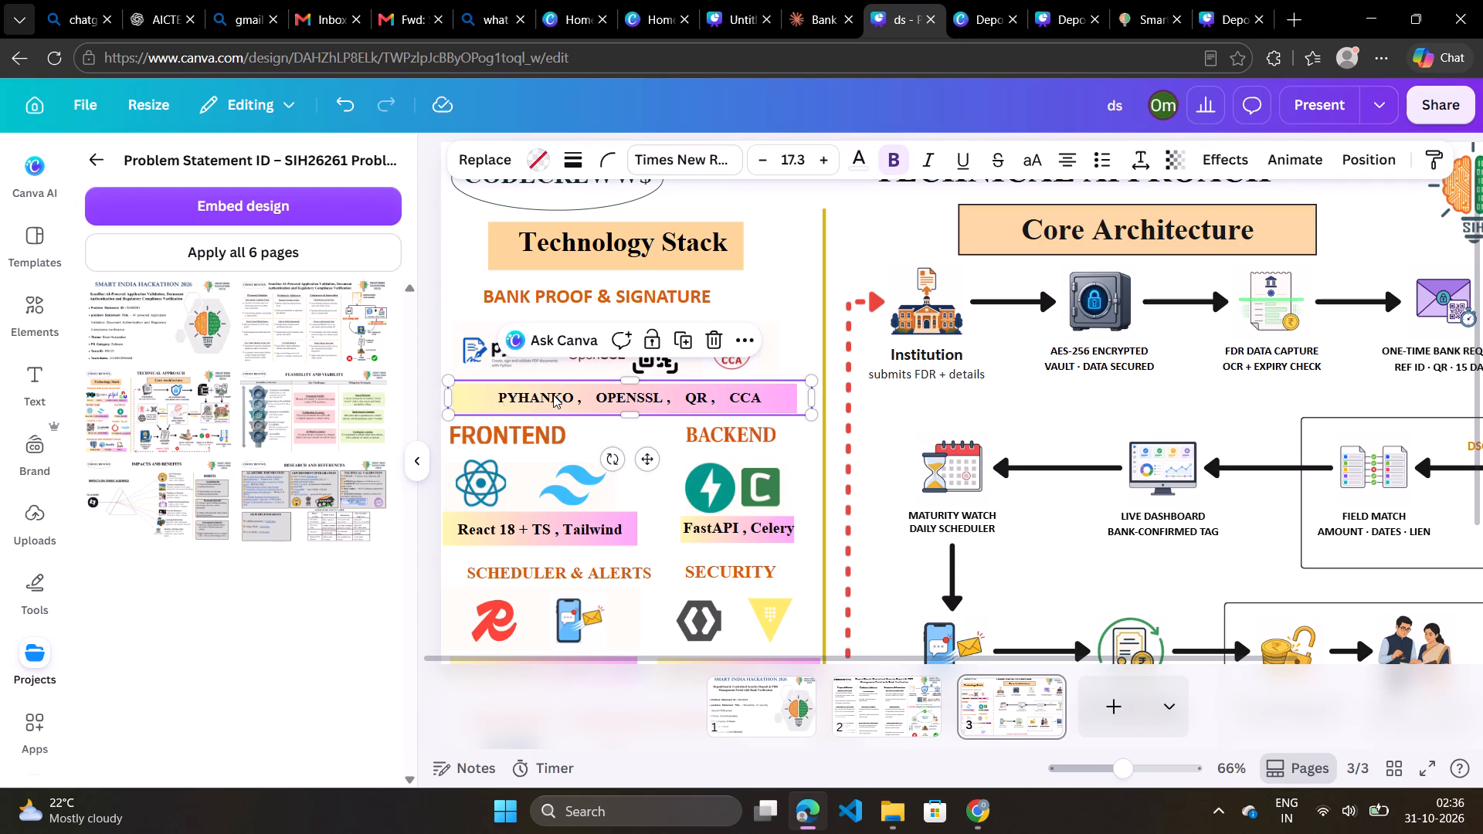
{"action": "left_click", "coordinate": [553, 395]}
{"action": "left_click", "coordinate": [577, 395]}
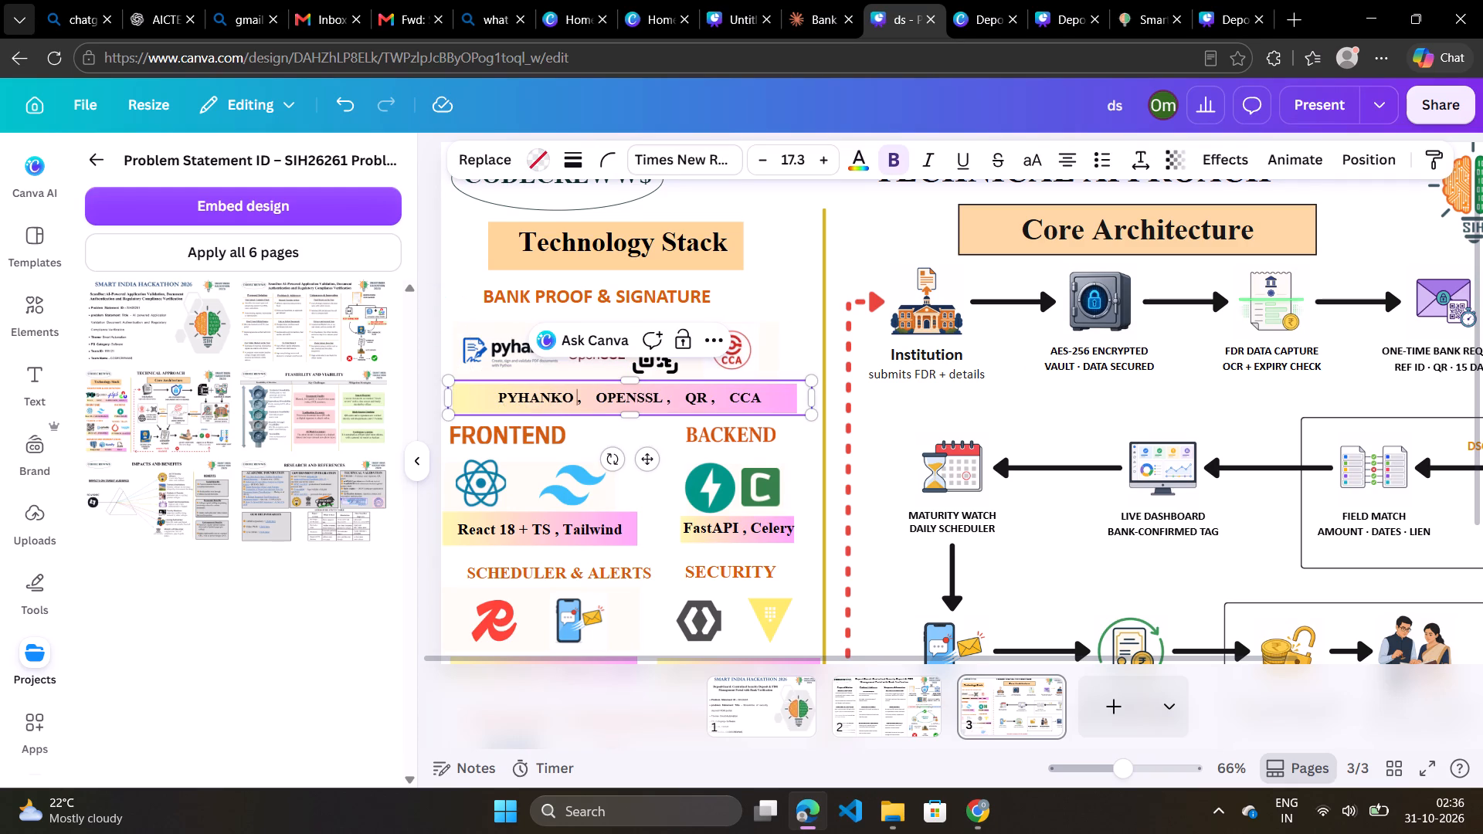
{"action": "key", "text": "space"}
{"action": "key", "text": "space"}
{"action": "key", "text": "space"}
{"action": "key", "text": "space"}
{"action": "key", "text": "space"}
{"action": "key", "text": "space"}
{"action": "key", "text": "space"}
{"action": "key", "text": "space"}
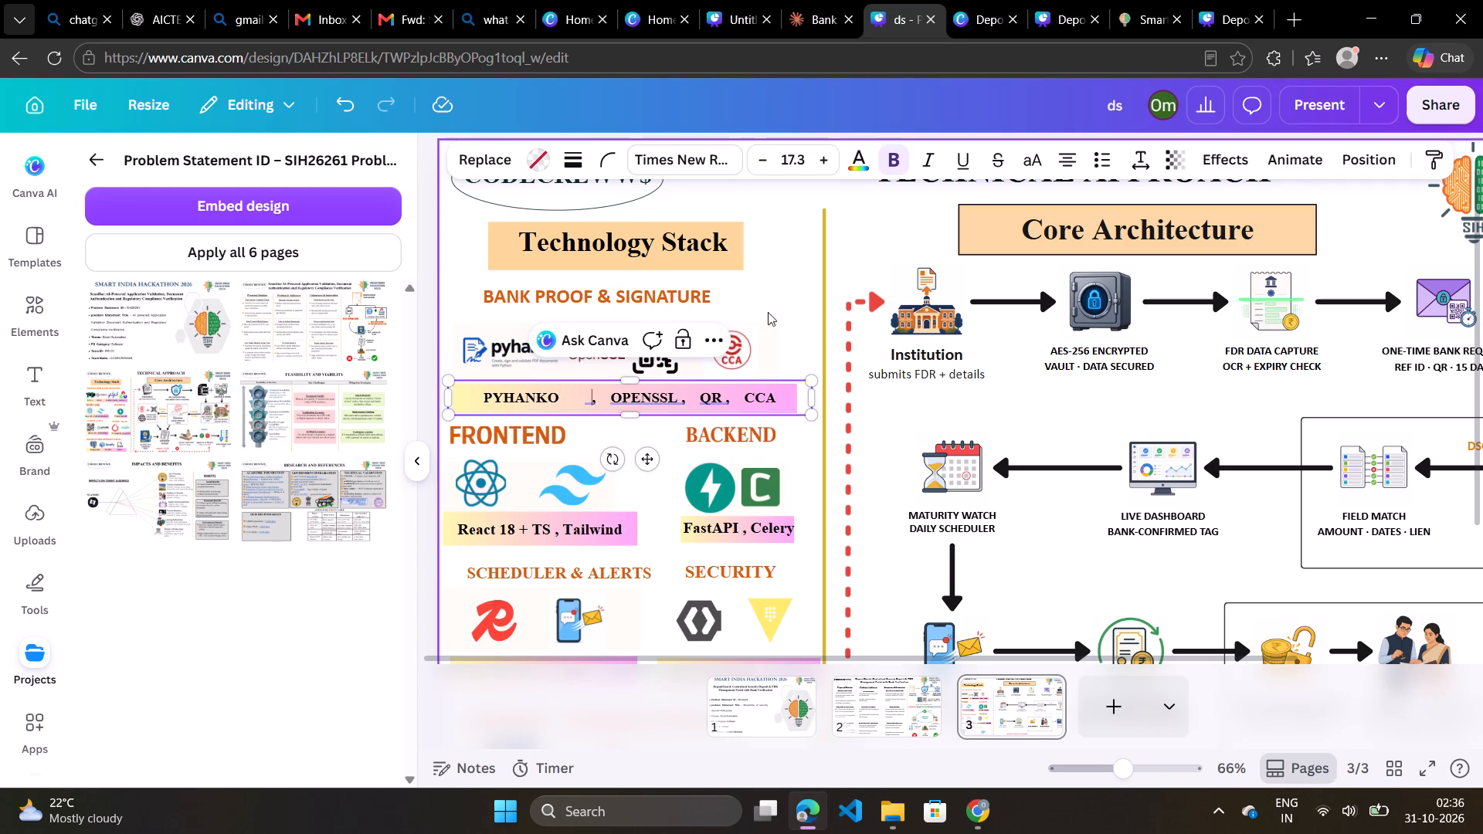
{"action": "left_click", "coordinate": [781, 297]}
Slightly enlarge the light background panel behind the Bank Proof & Signature logos.
{"action": "left_click", "coordinate": [778, 342]}
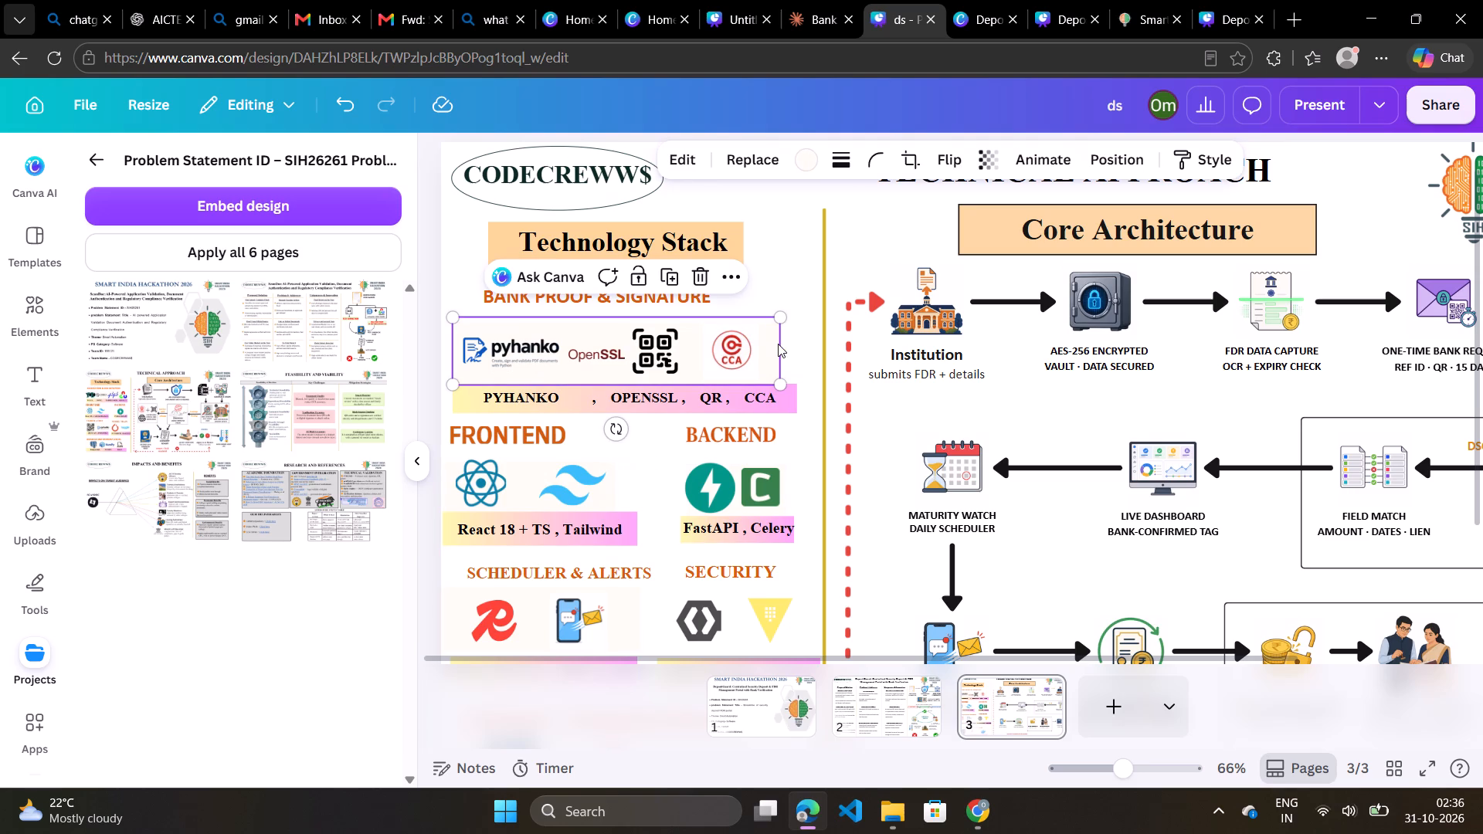
{"action": "left_click_drag", "start_coordinate": [775, 317], "coordinate": [778, 317]}
{"action": "left_click_drag", "start_coordinate": [778, 317], "coordinate": [784, 317]}
{"action": "left_click", "coordinate": [805, 268]}
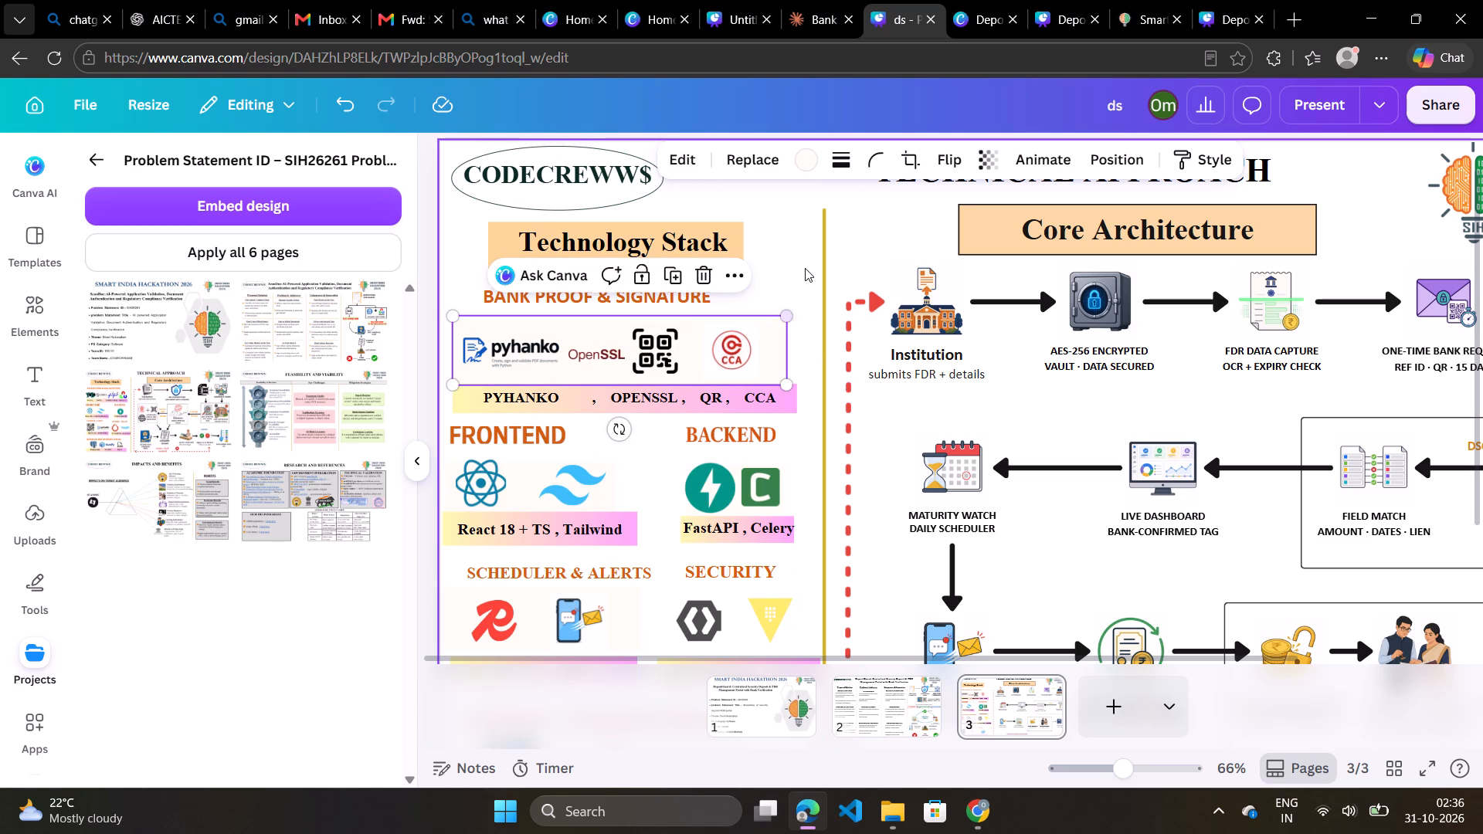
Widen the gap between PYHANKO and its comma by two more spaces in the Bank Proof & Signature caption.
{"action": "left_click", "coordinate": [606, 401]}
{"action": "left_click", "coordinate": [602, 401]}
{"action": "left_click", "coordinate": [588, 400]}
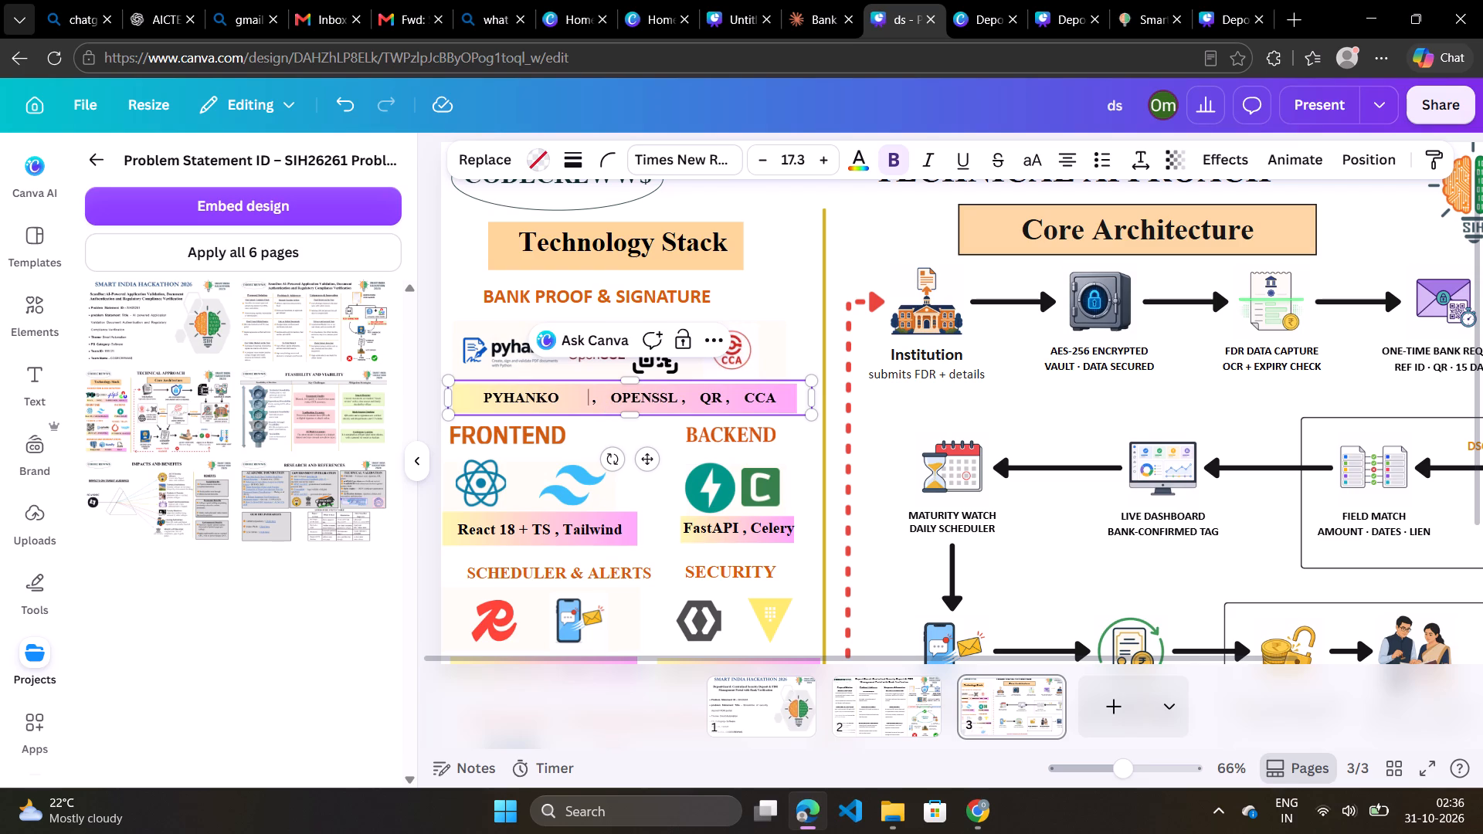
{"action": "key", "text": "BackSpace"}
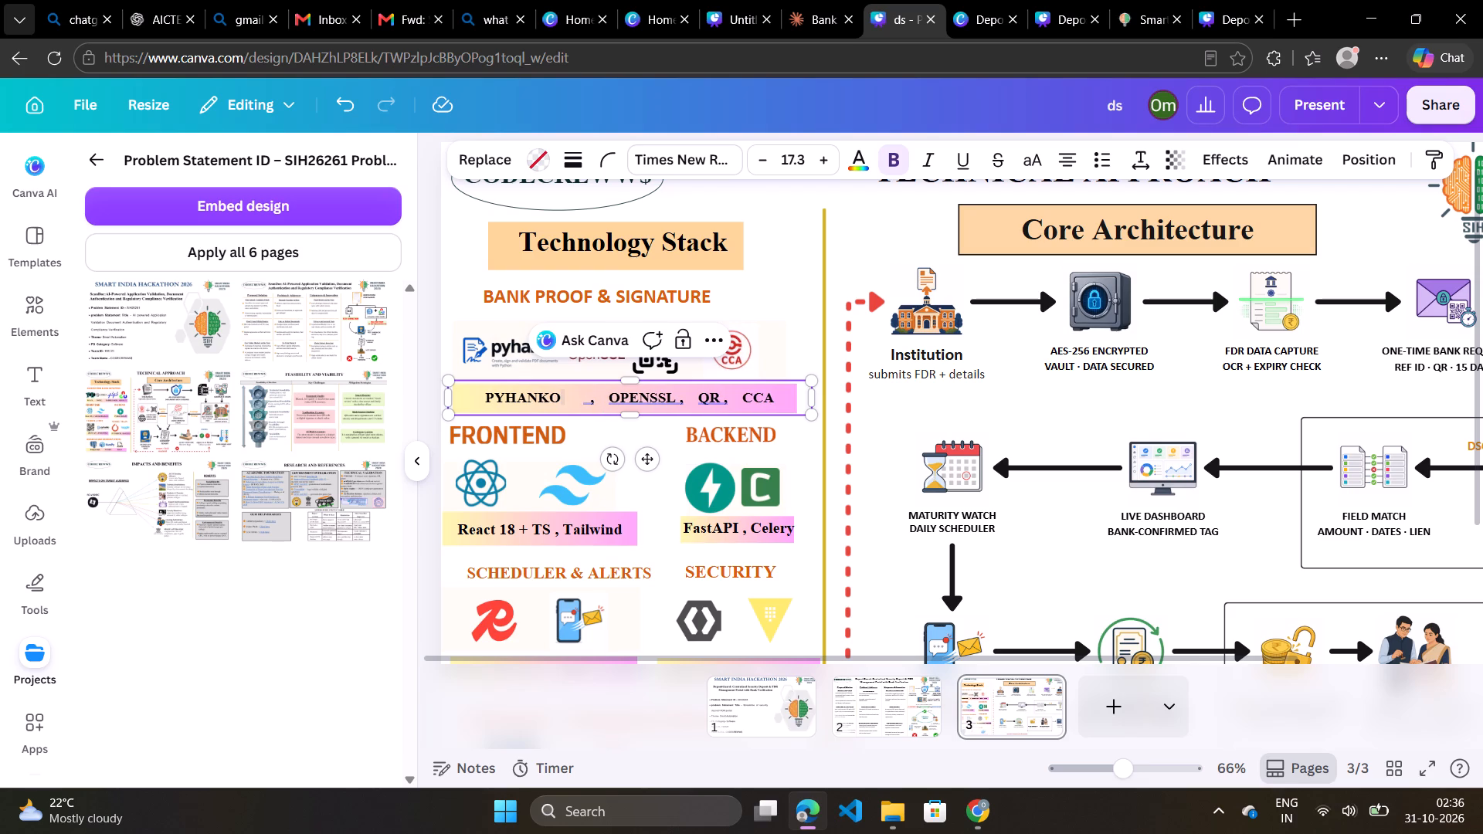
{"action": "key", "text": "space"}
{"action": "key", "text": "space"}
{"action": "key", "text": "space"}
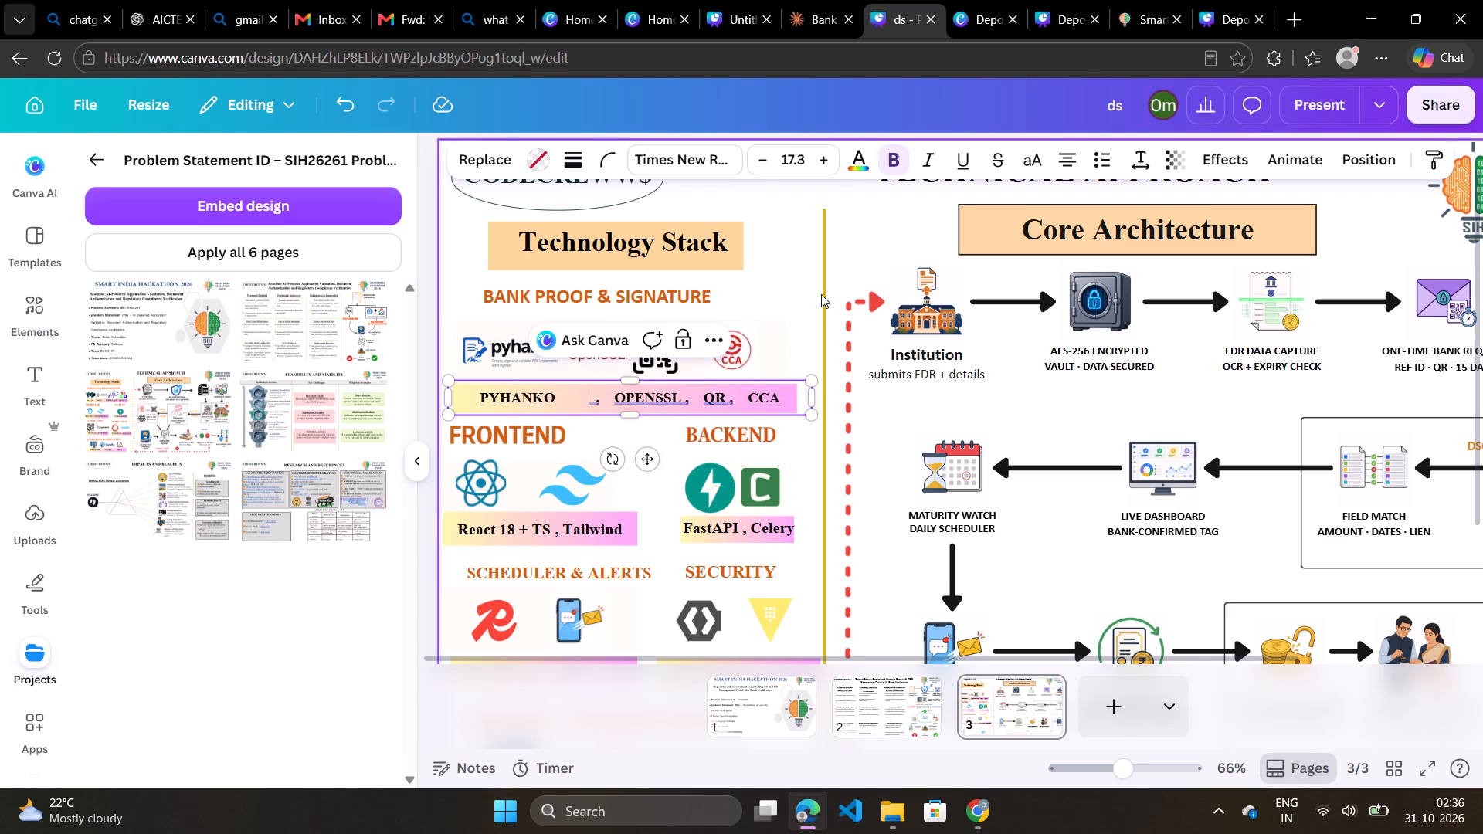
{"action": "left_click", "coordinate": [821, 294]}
Narrow the Bank Proof & Signature caption's text box so PYHANKO, OPENSSL, QR and CCA just fit on one line.
{"action": "left_click", "coordinate": [595, 385]}
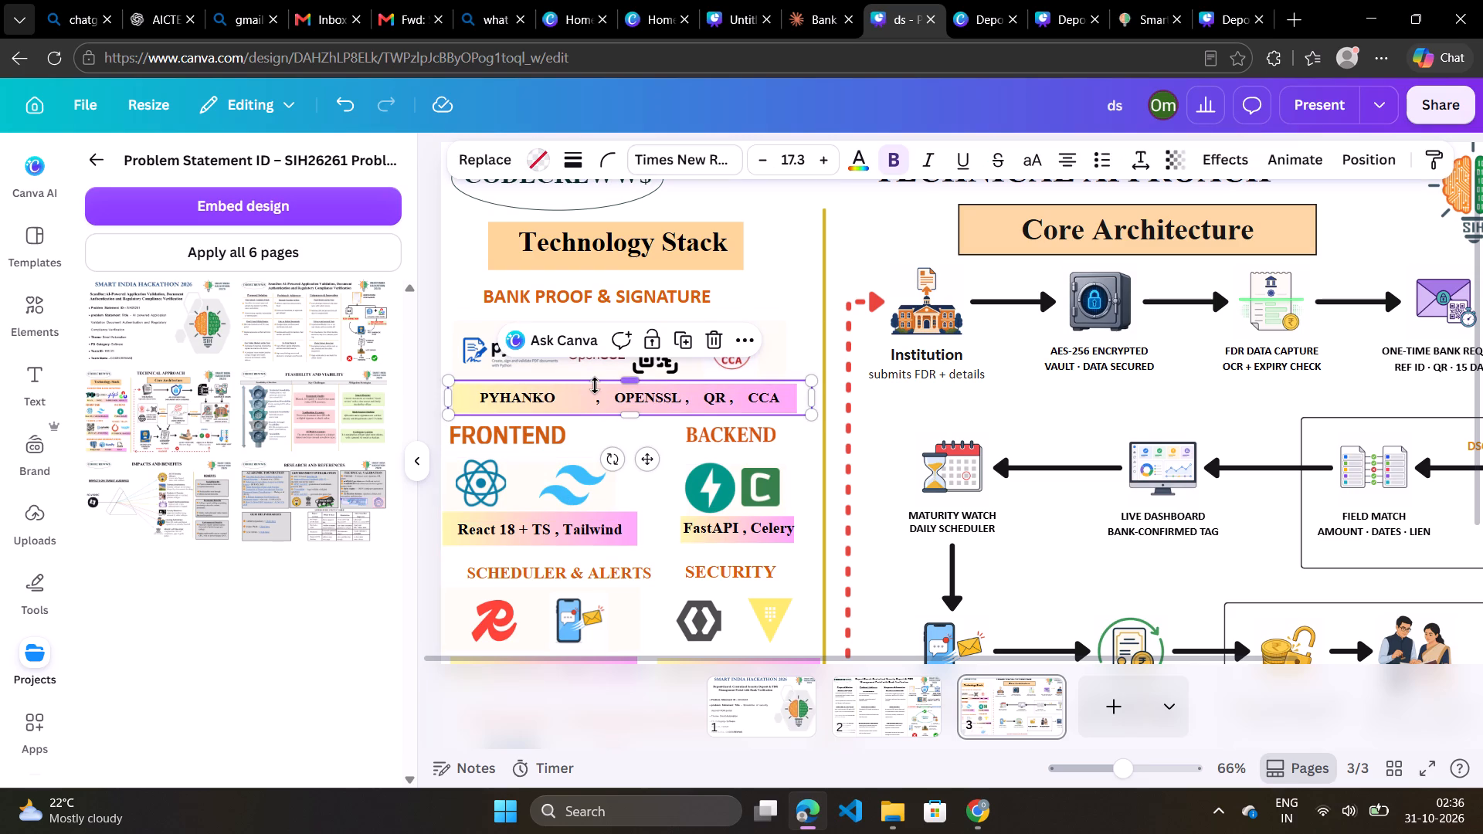
{"action": "left_click_drag", "start_coordinate": [811, 403], "coordinate": [752, 403]}
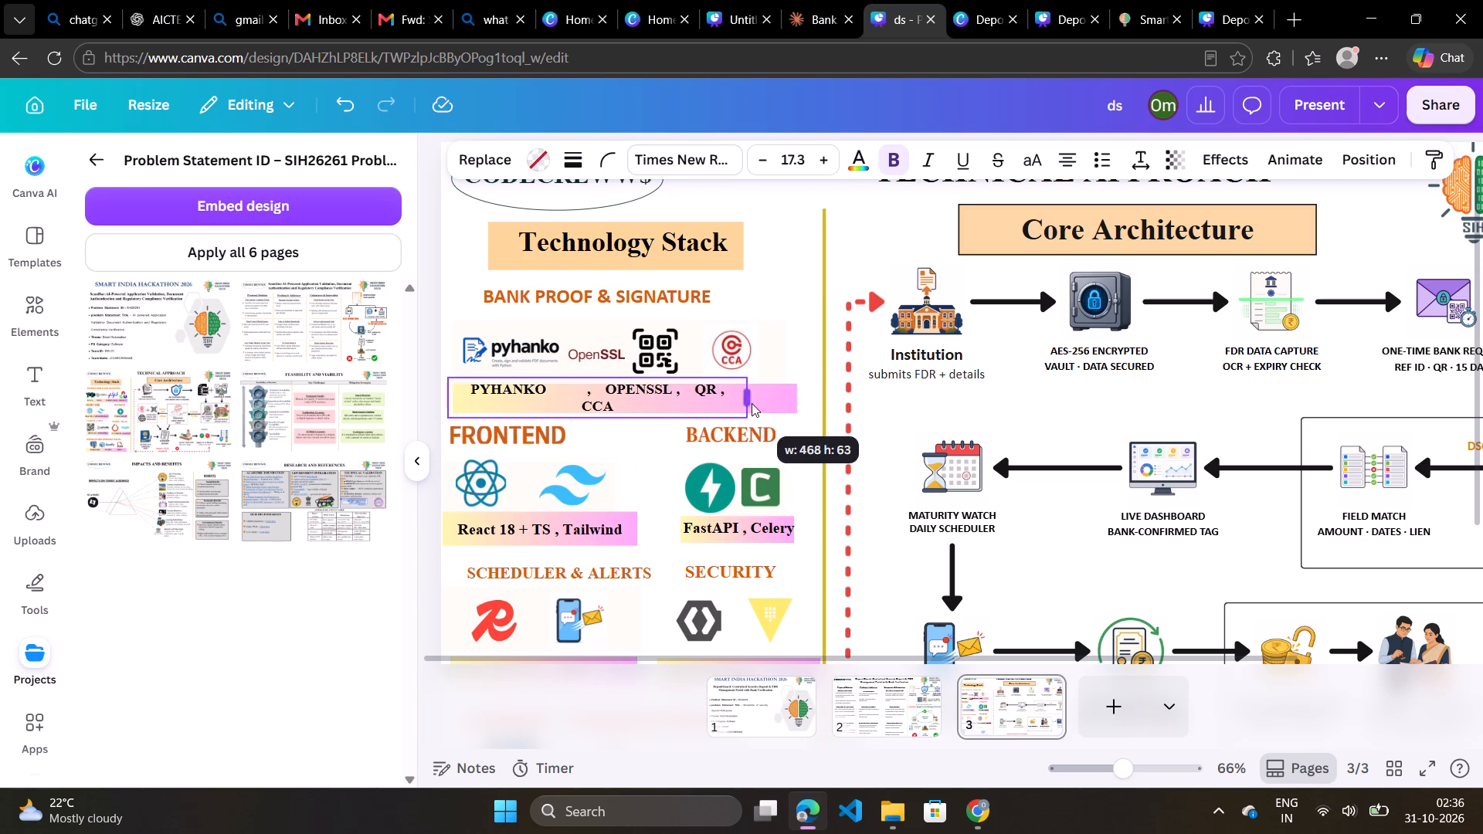
{"action": "left_click_drag", "start_coordinate": [752, 403], "coordinate": [759, 405]}
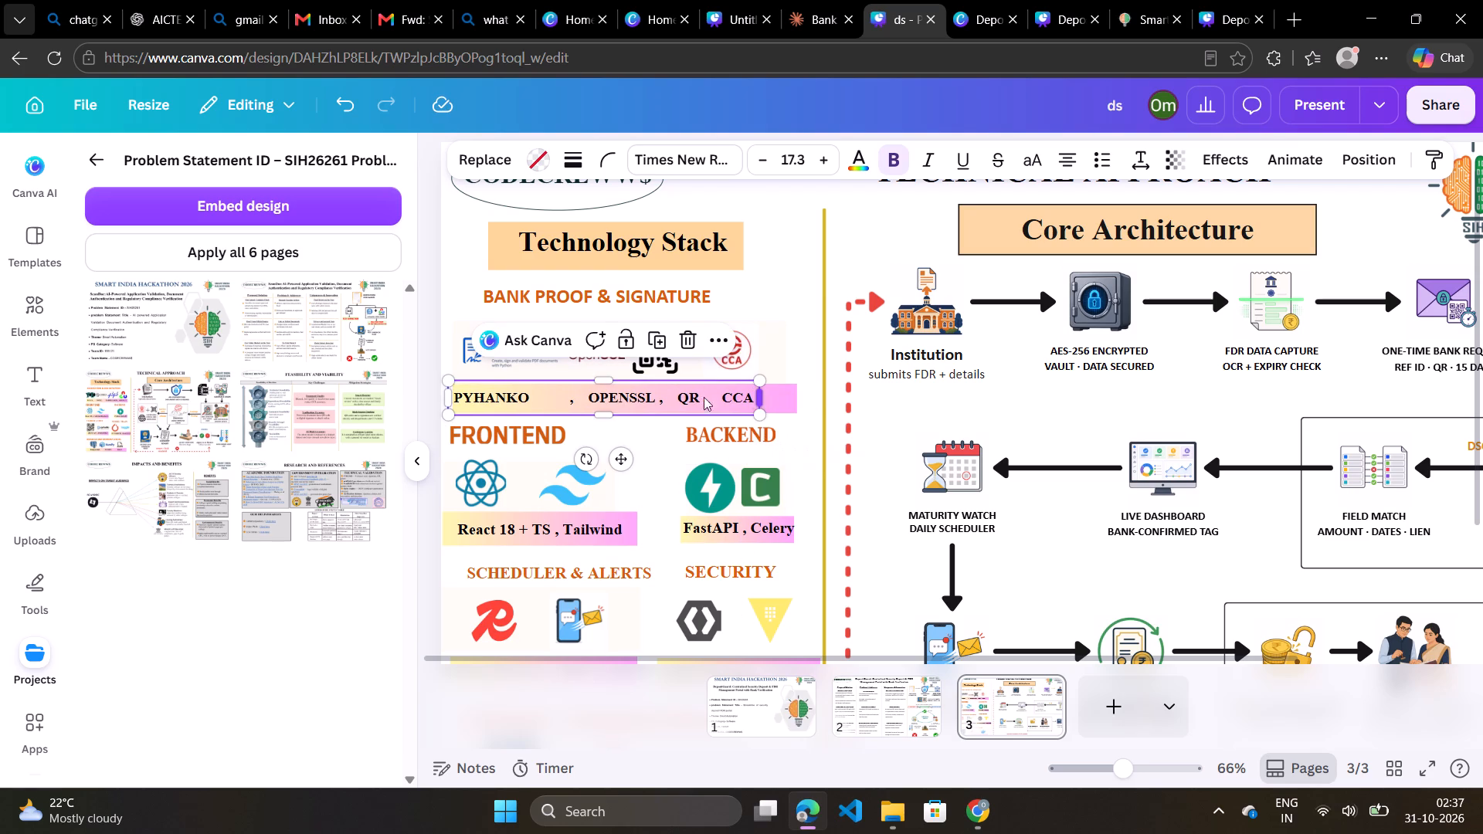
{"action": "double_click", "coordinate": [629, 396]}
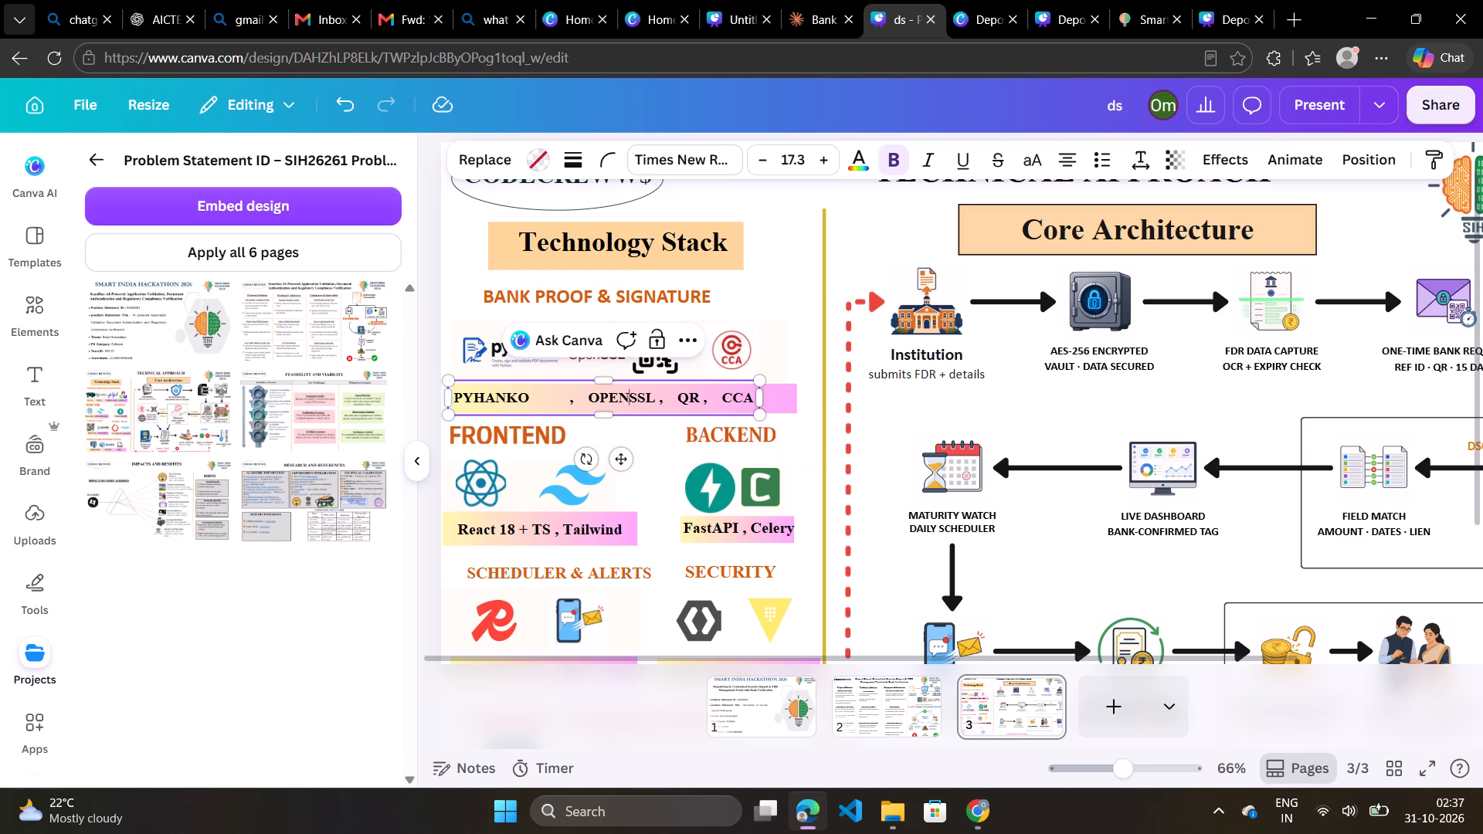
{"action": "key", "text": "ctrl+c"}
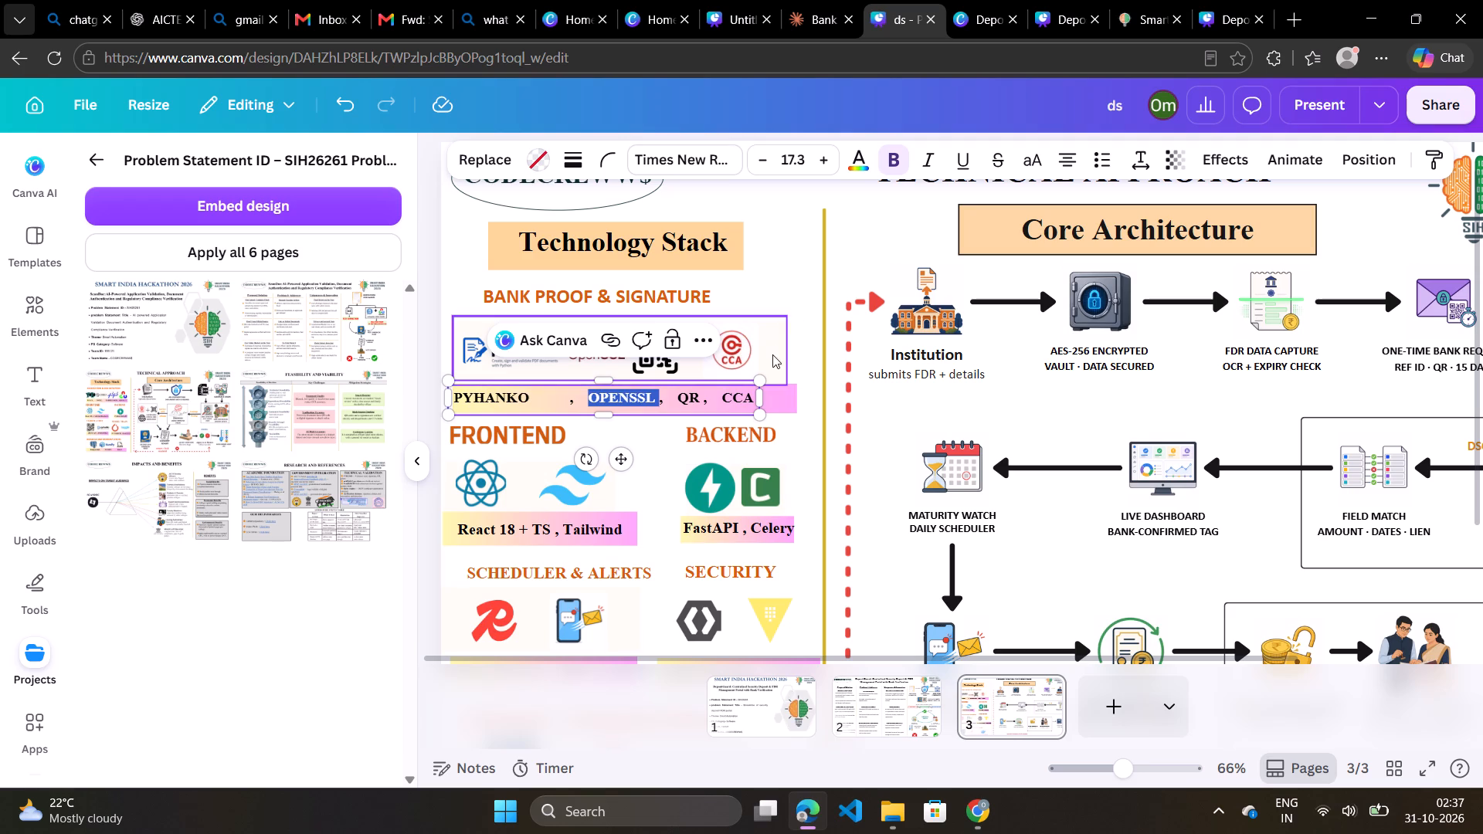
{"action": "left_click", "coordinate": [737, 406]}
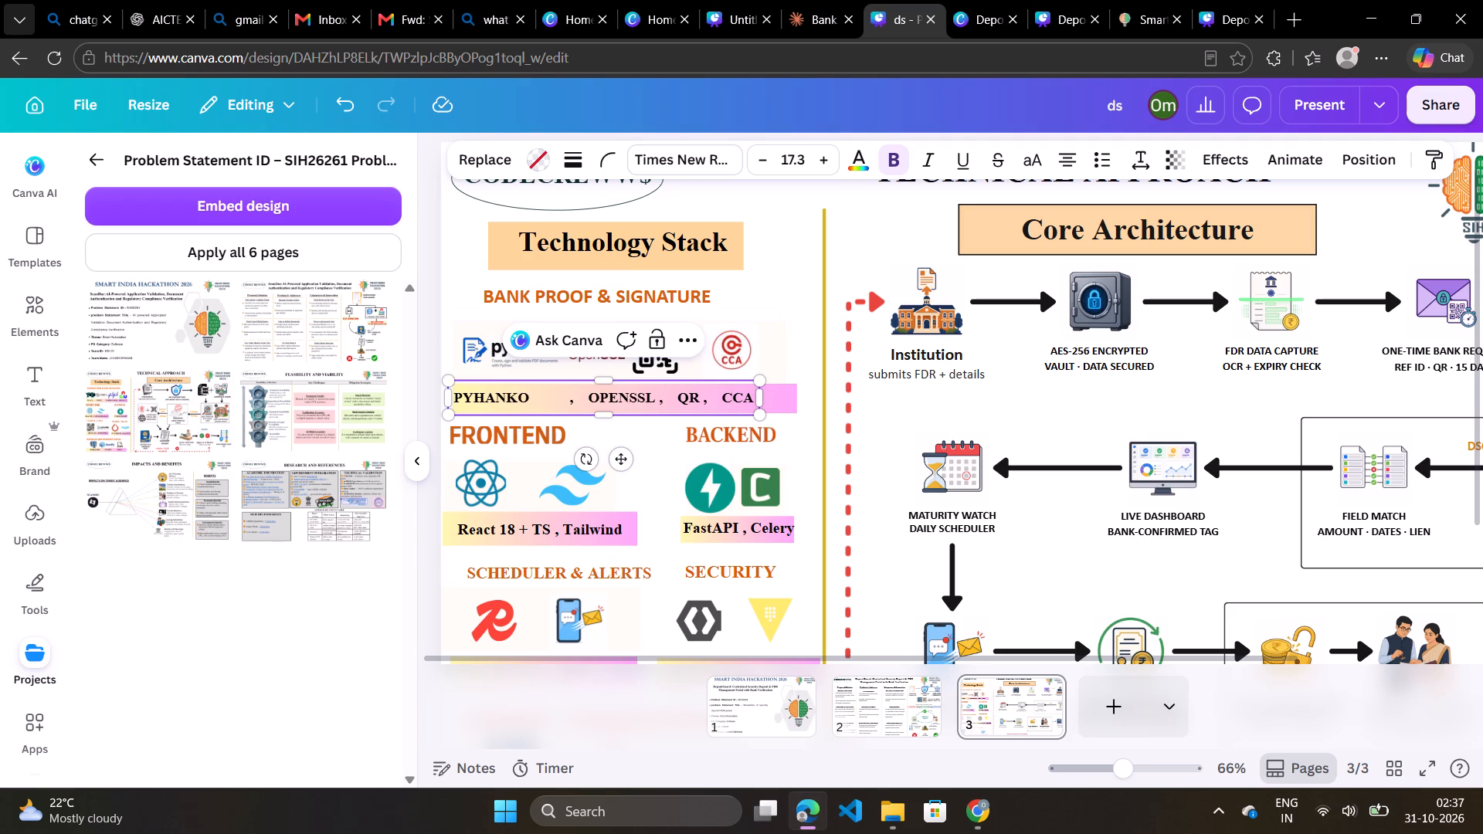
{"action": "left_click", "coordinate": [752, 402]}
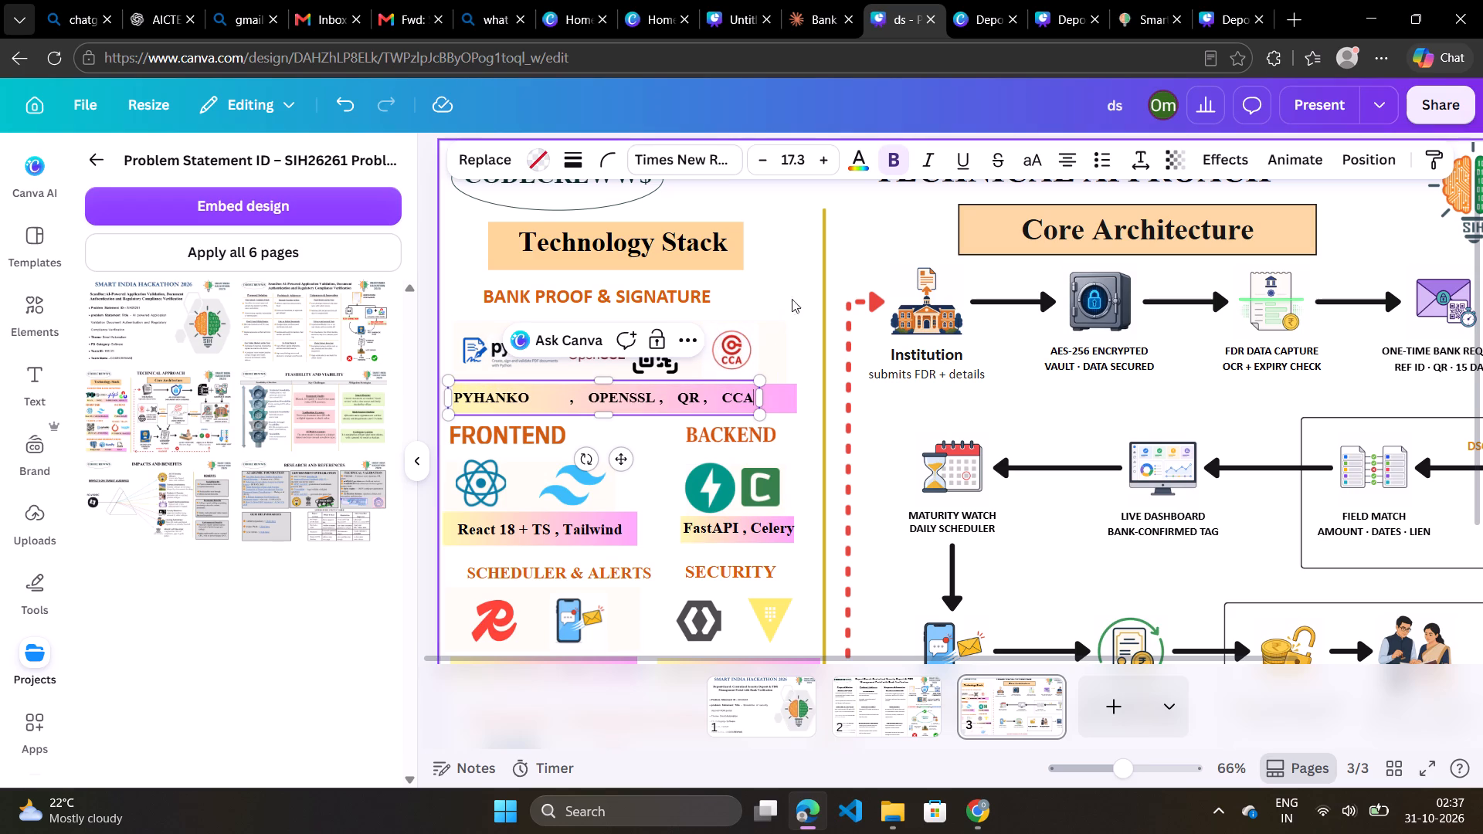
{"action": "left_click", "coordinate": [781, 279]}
Shift the CCA, QR and OpenSSL logos rightward along their row, away from the pyHanko logo.
{"action": "left_click_drag", "start_coordinate": [725, 342], "coordinate": [731, 342]}
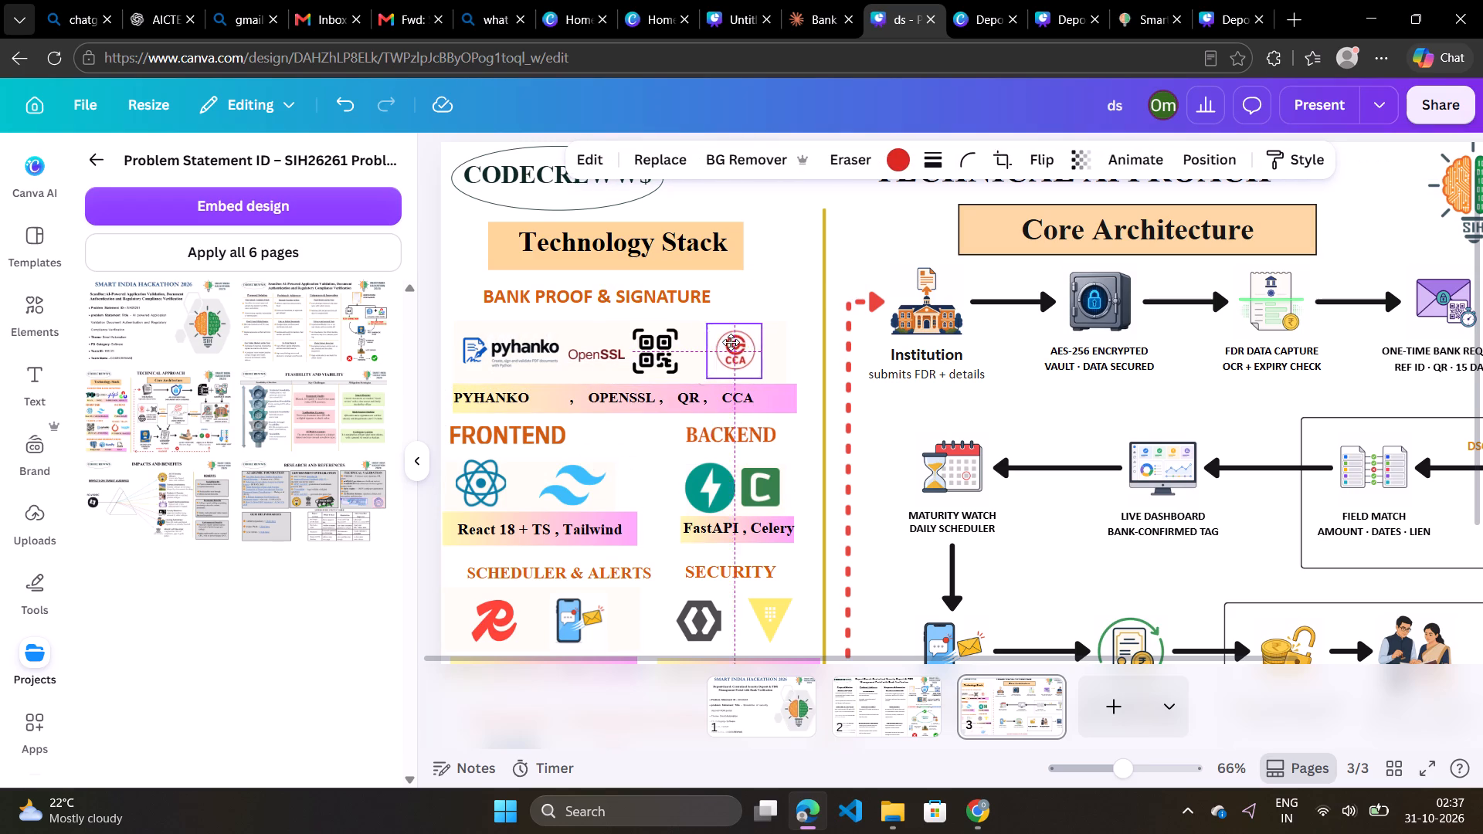
{"action": "left_click_drag", "start_coordinate": [731, 342], "coordinate": [744, 342]}
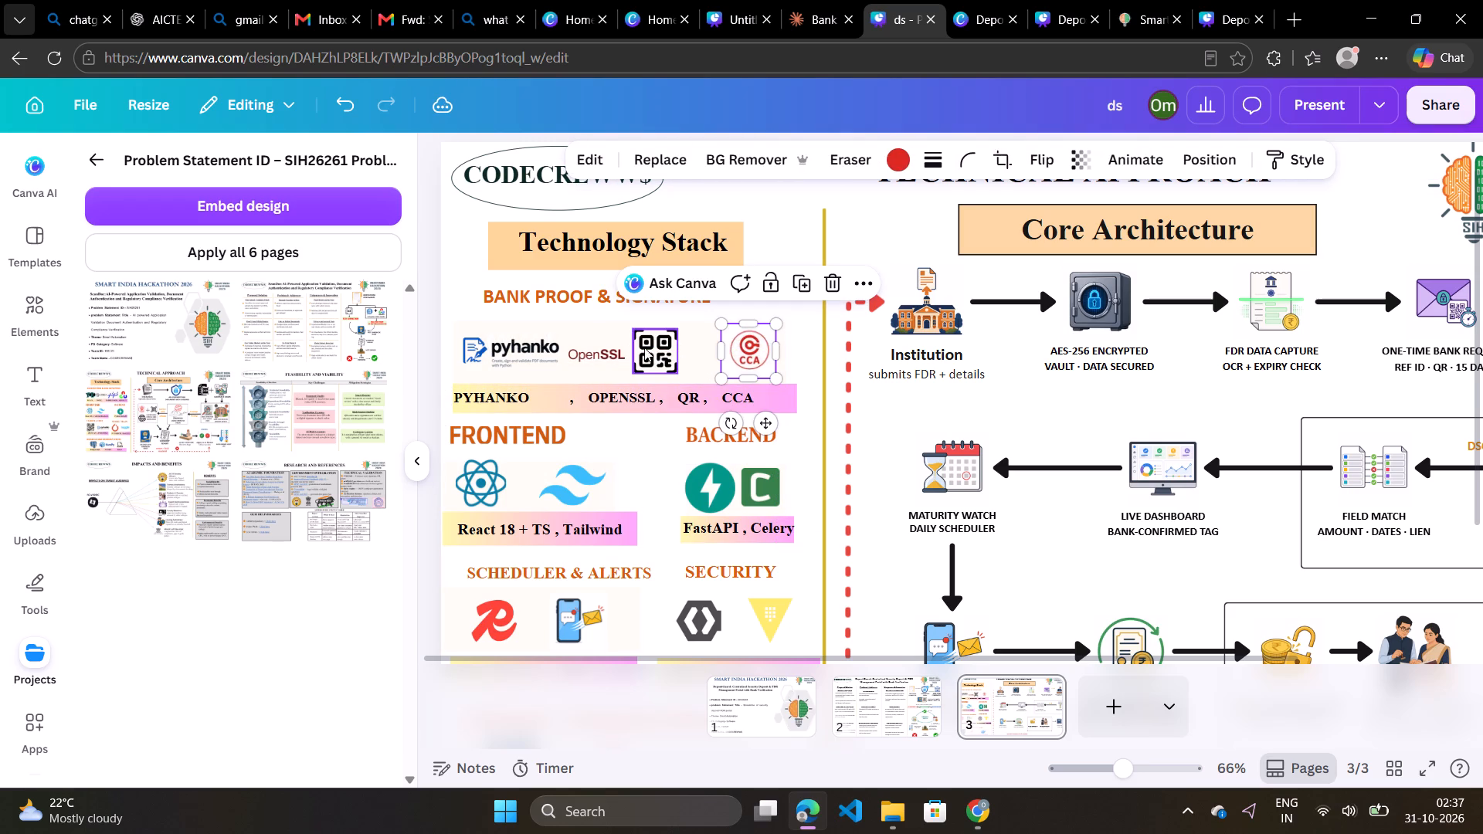
{"action": "left_click_drag", "start_coordinate": [652, 351], "coordinate": [683, 353]}
{"action": "left_click_drag", "start_coordinate": [605, 354], "coordinate": [635, 357]}
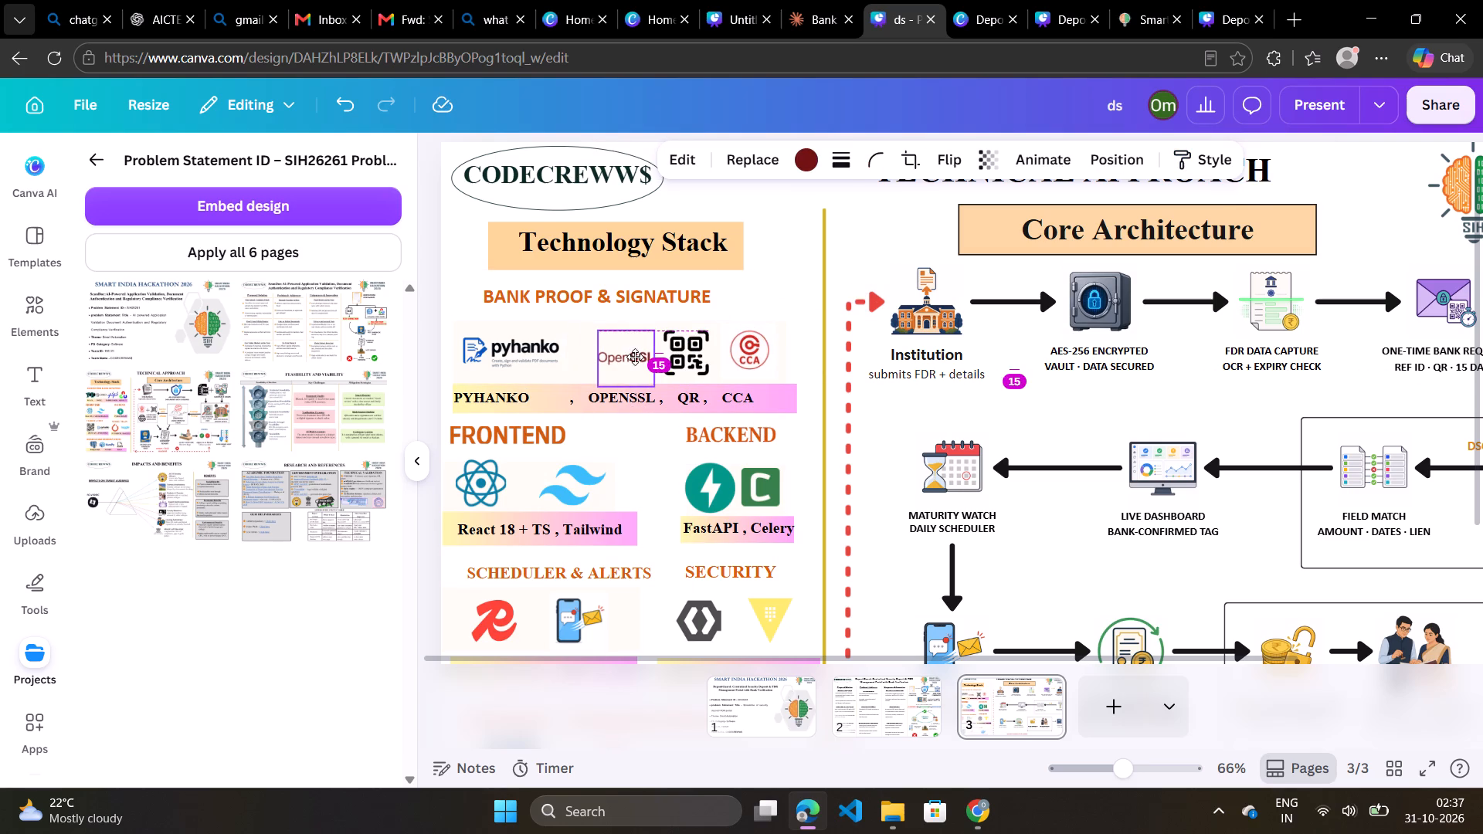
{"action": "left_click_drag", "start_coordinate": [635, 357], "coordinate": [630, 354]}
Delete nine of the spaces between PYHANKO and its comma in the Bank Proof & Signature caption.
{"action": "left_click", "coordinate": [524, 391]}
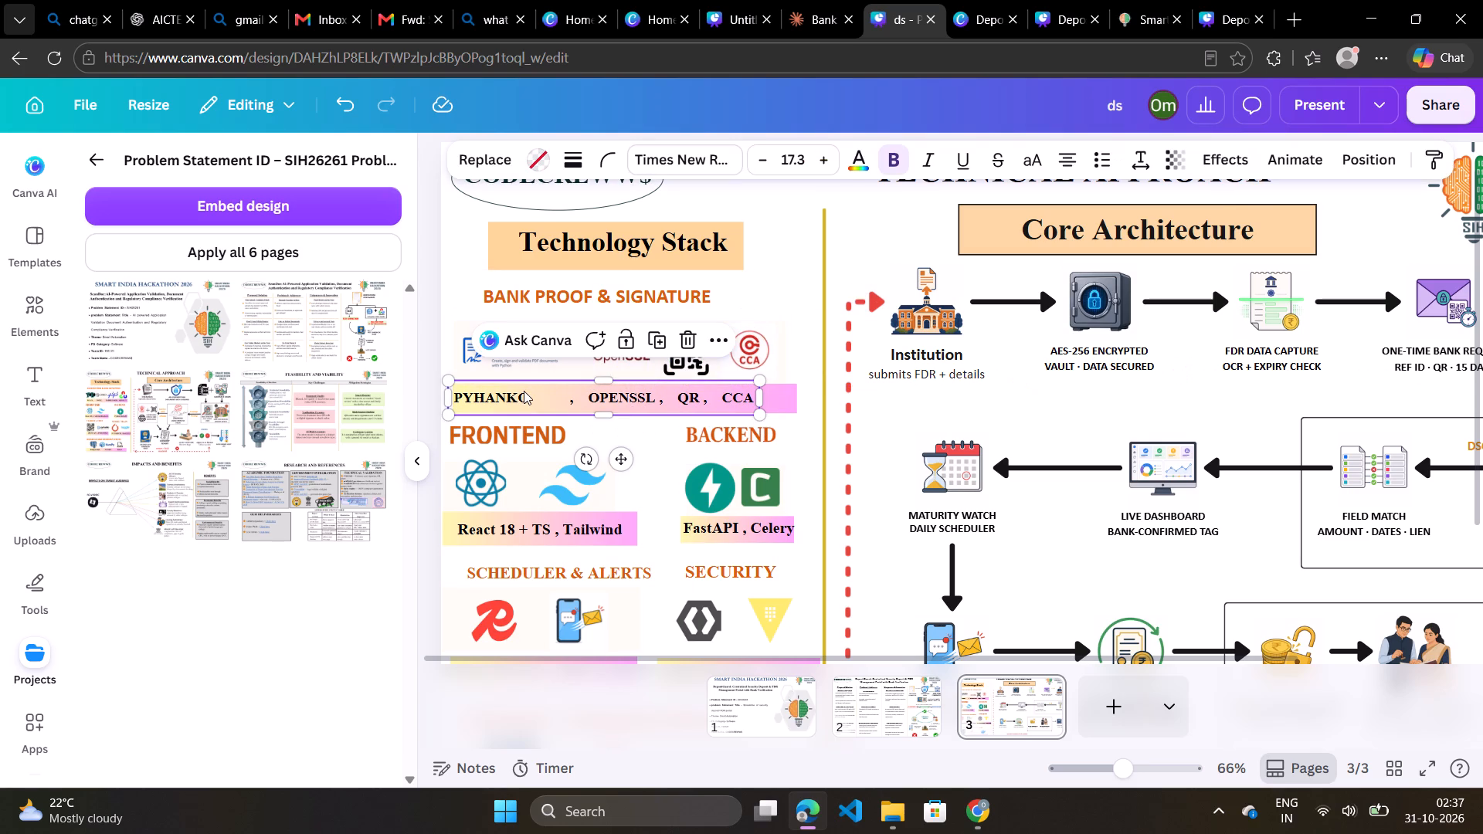
{"action": "left_click", "coordinate": [541, 393]}
{"action": "left_click", "coordinate": [565, 398]}
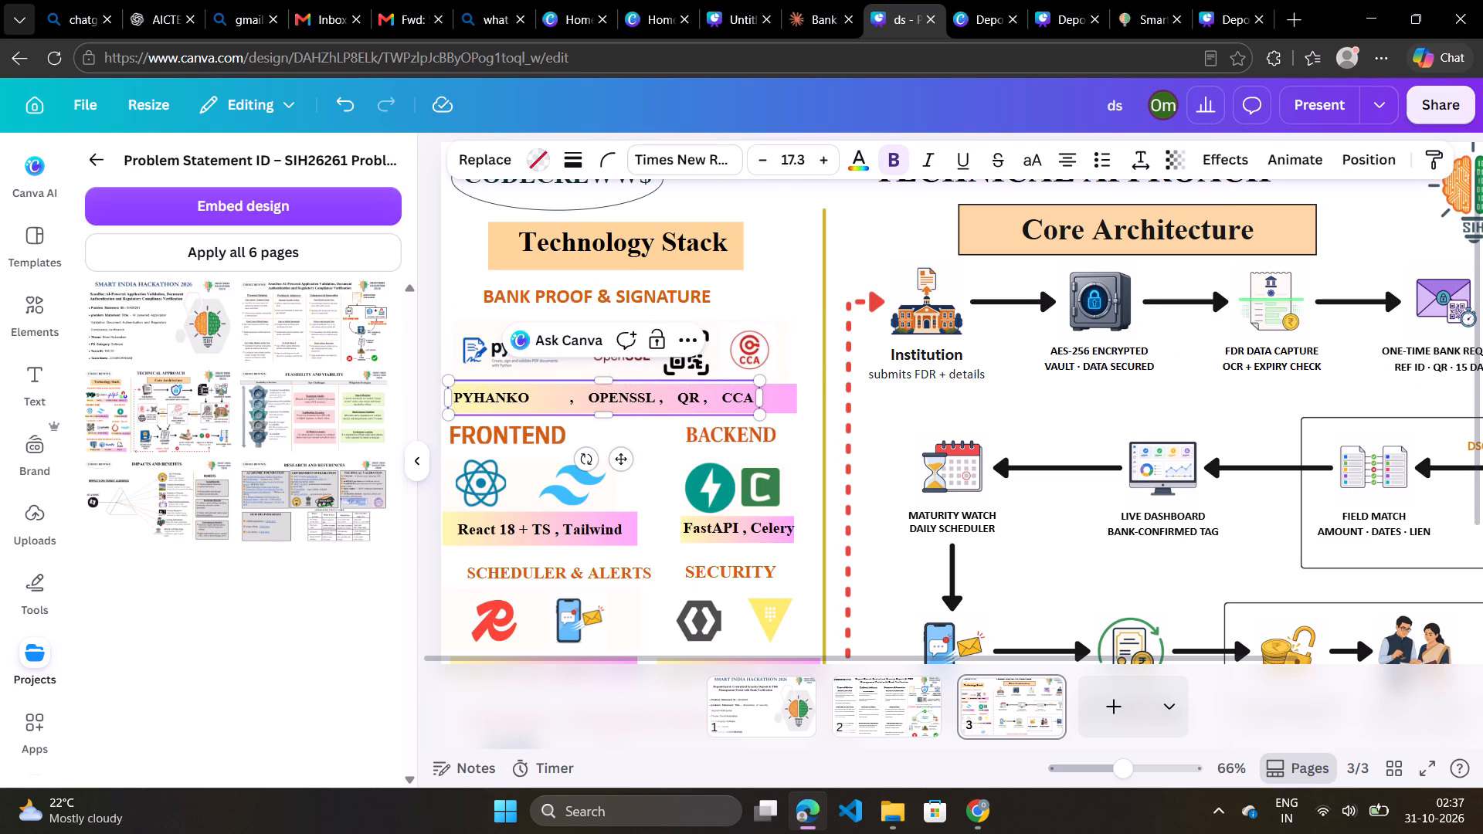
{"action": "key", "text": "BackSpace"}
{"action": "key", "text": "BackSpace"}
{"action": "key", "text": "BackSpace"}
{"action": "key", "text": "BackSpace"}
{"action": "key", "text": "BackSpace"}
{"action": "key", "text": "BackSpace"}
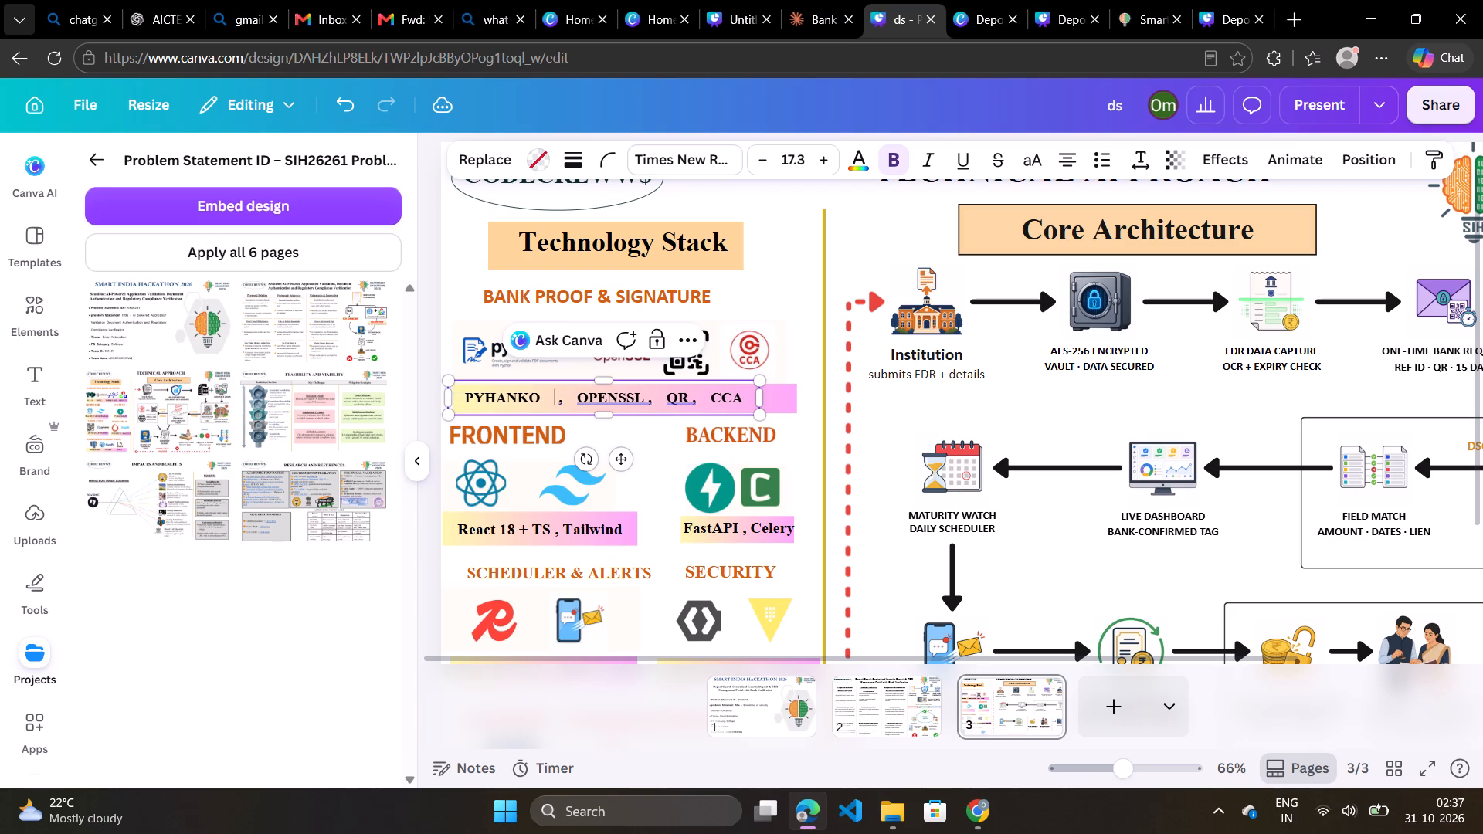
{"action": "key", "text": "BackSpace"}
{"action": "key", "text": "BackSpace"}
{"action": "key", "text": "BackSpace"}
{"action": "left_click", "coordinate": [806, 291]}
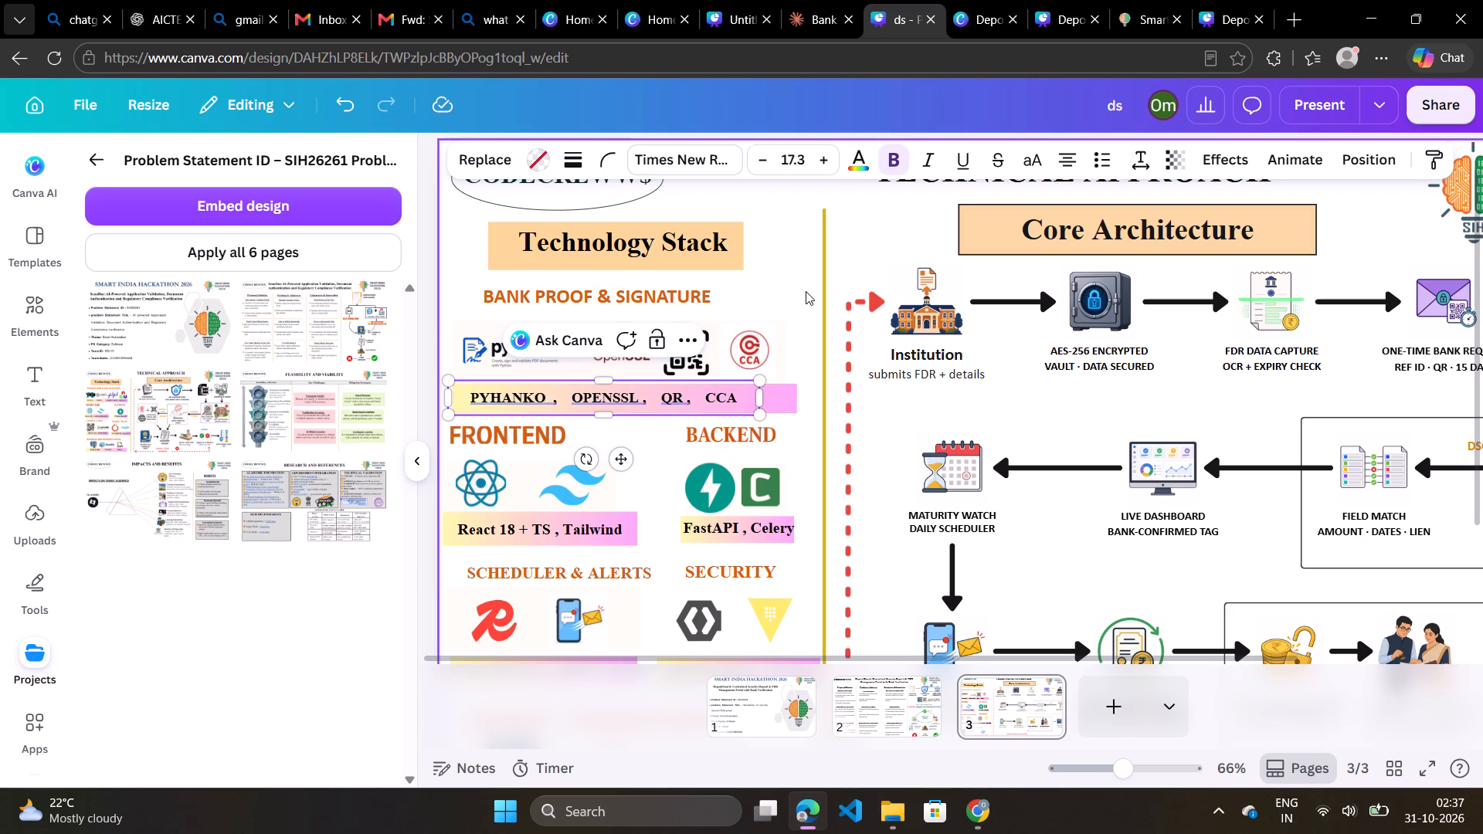
Shift the OpenSSL, QR and CCA logos back toward the pyHanko logo, closer above their names in the caption.
{"action": "left_click_drag", "start_coordinate": [614, 356], "coordinate": [600, 356]}
{"action": "left_click", "coordinate": [790, 273]}
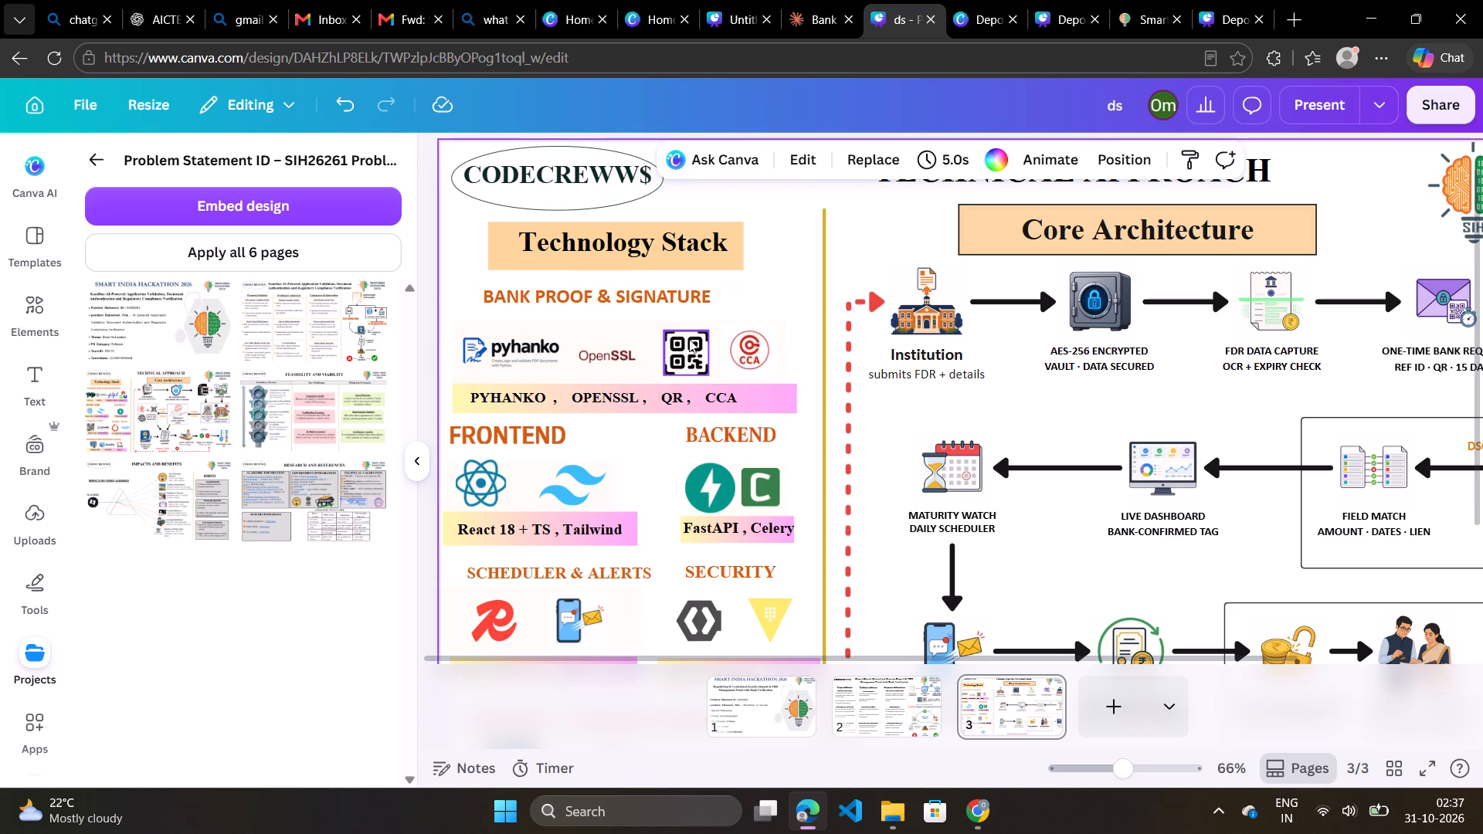
{"action": "left_click_drag", "start_coordinate": [685, 343], "coordinate": [675, 344]}
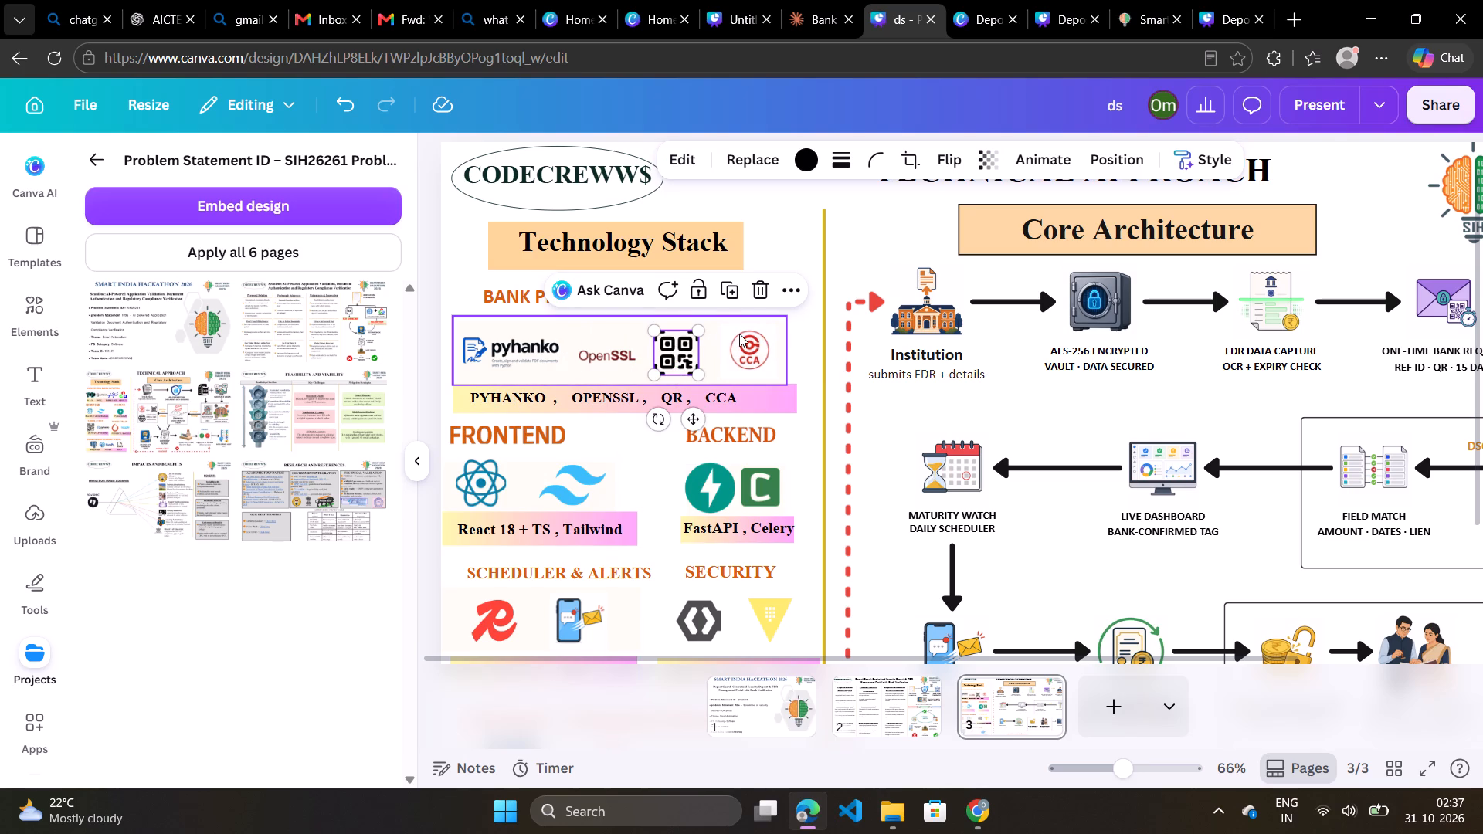
{"action": "left_click_drag", "start_coordinate": [739, 334], "coordinate": [721, 336]}
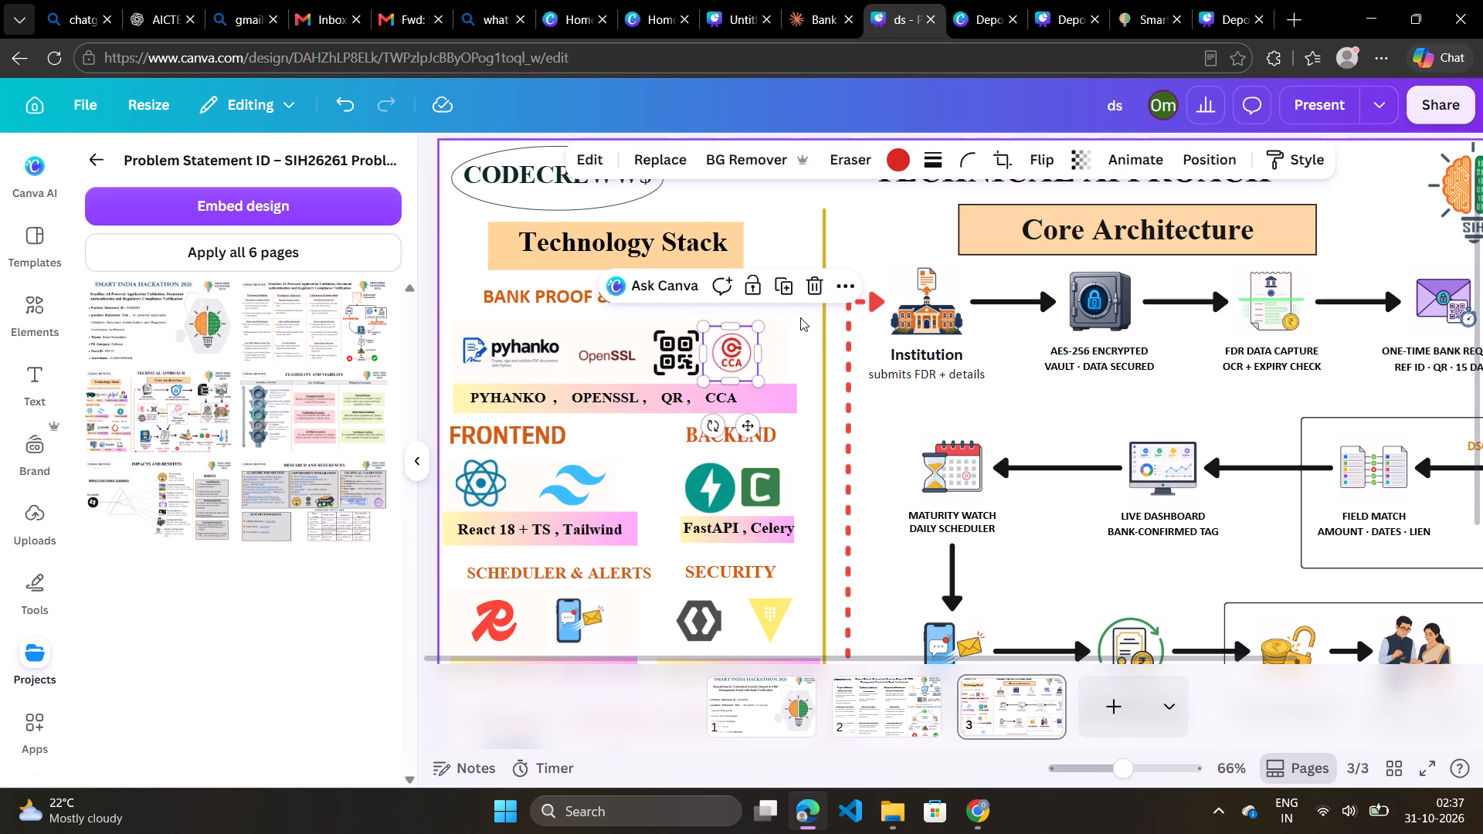
{"action": "left_click", "coordinate": [800, 317]}
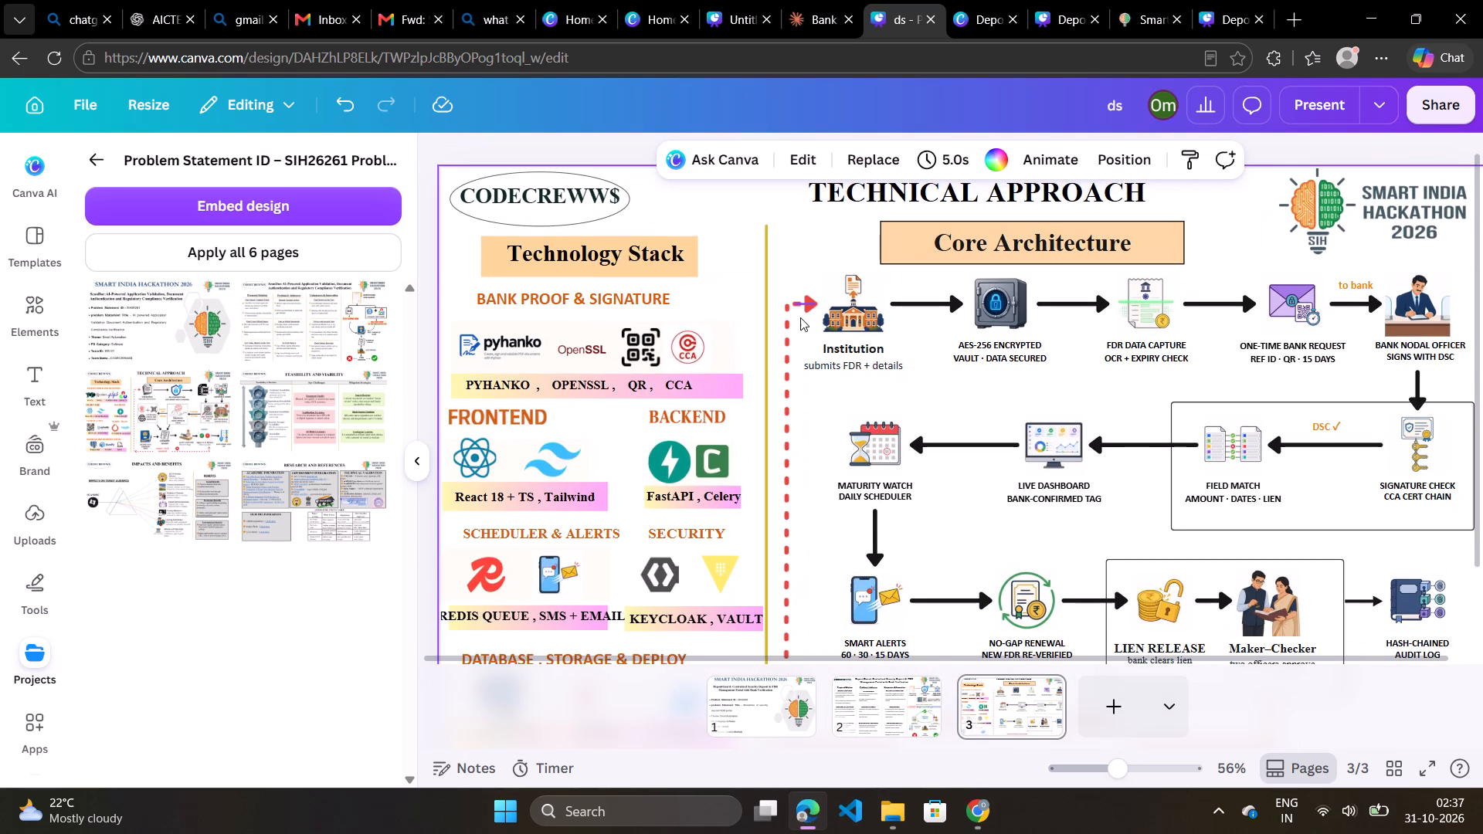
Nudge the Tailwind logo under Frontend slightly away from the React logo.
{"action": "scroll", "coordinate": [660, 453], "scroll_direction": "down", "scroll_amount": 1}
{"action": "left_click_drag", "start_coordinate": [552, 419], "coordinate": [568, 419]}
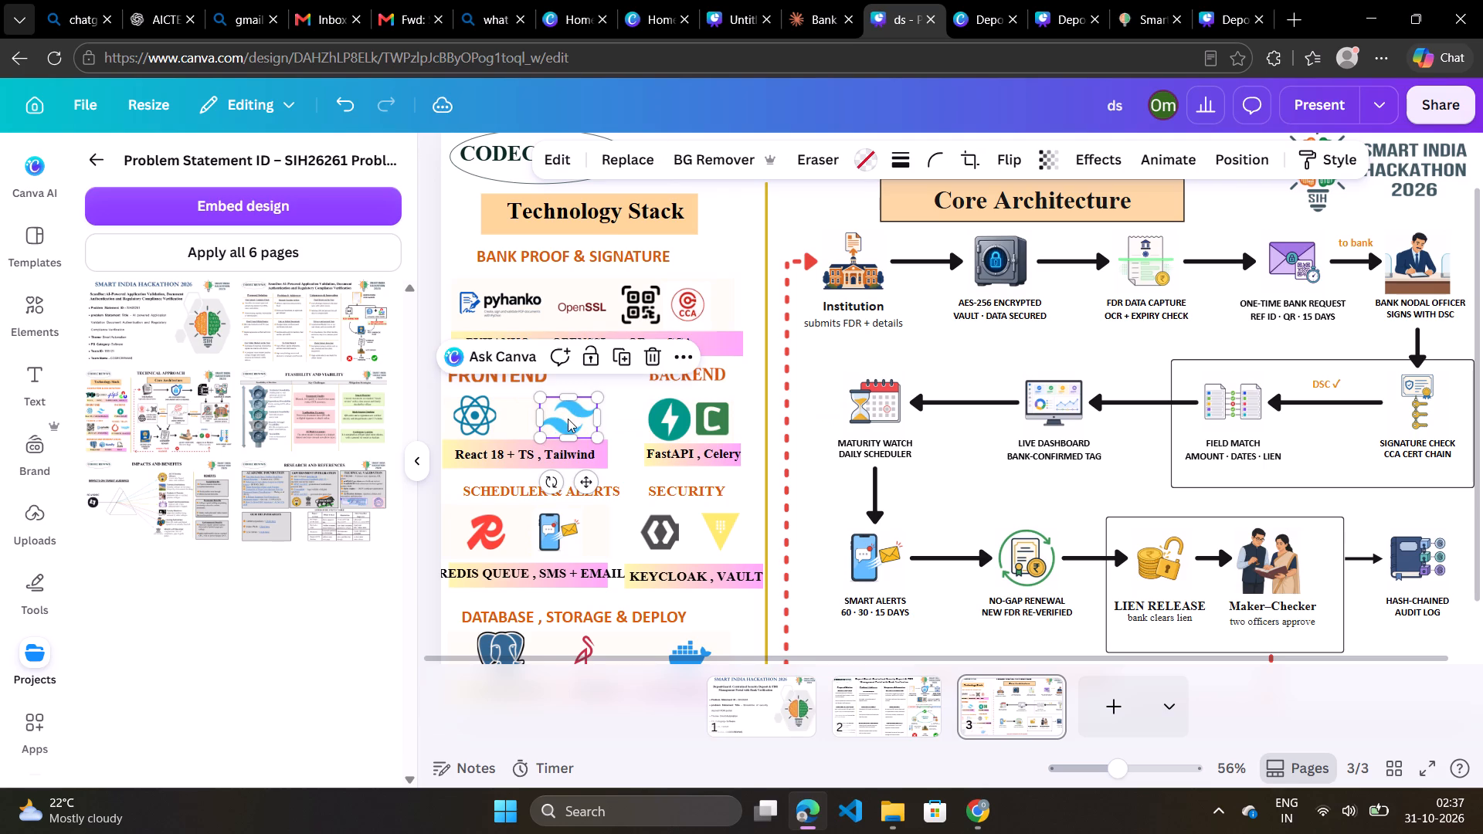
Slightly narrow the text box of the FastAPI, Celery caption under Backend.
{"action": "left_click", "coordinate": [738, 459]}
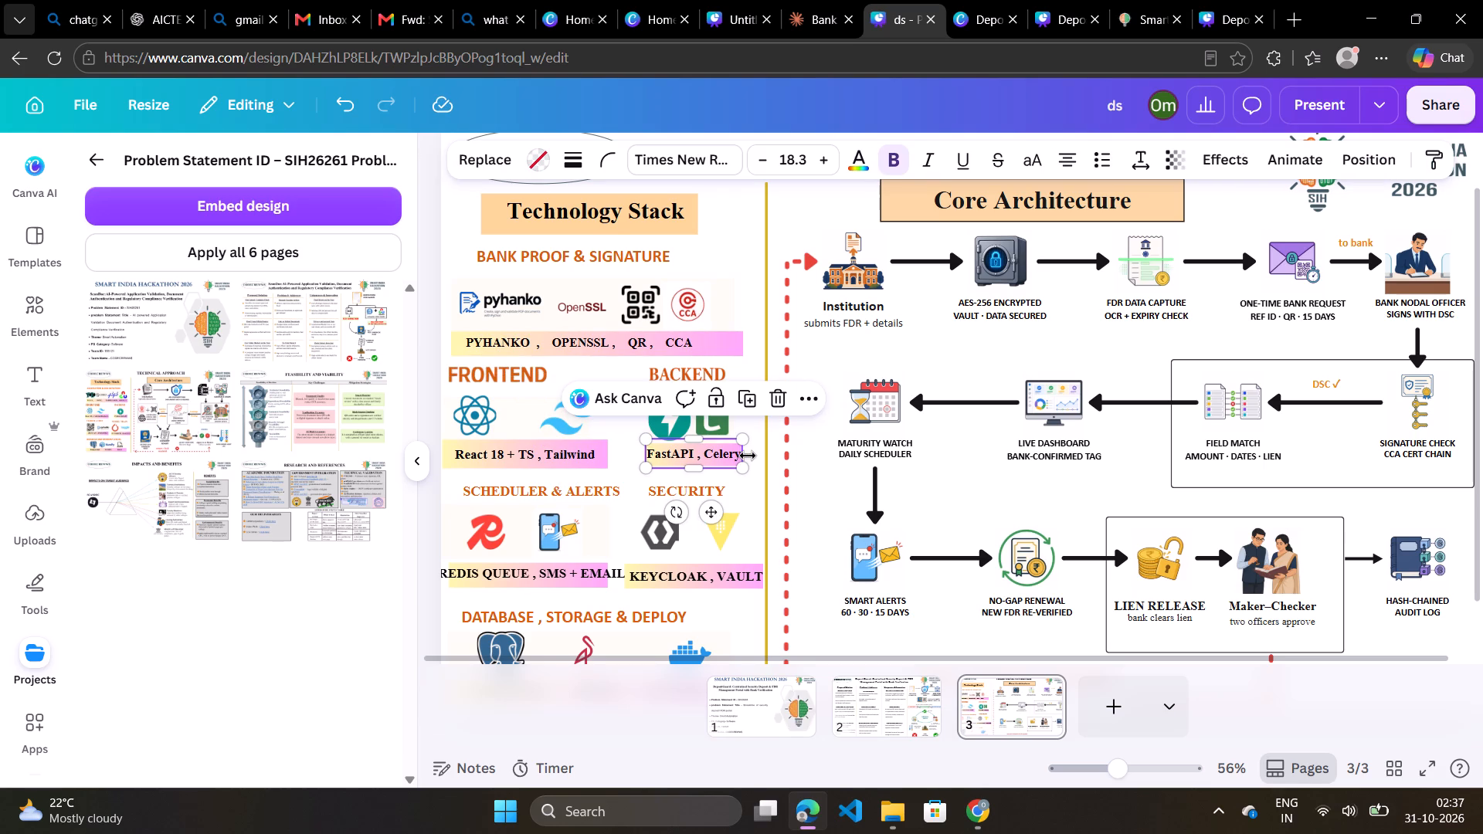
{"action": "left_click", "coordinate": [748, 456]}
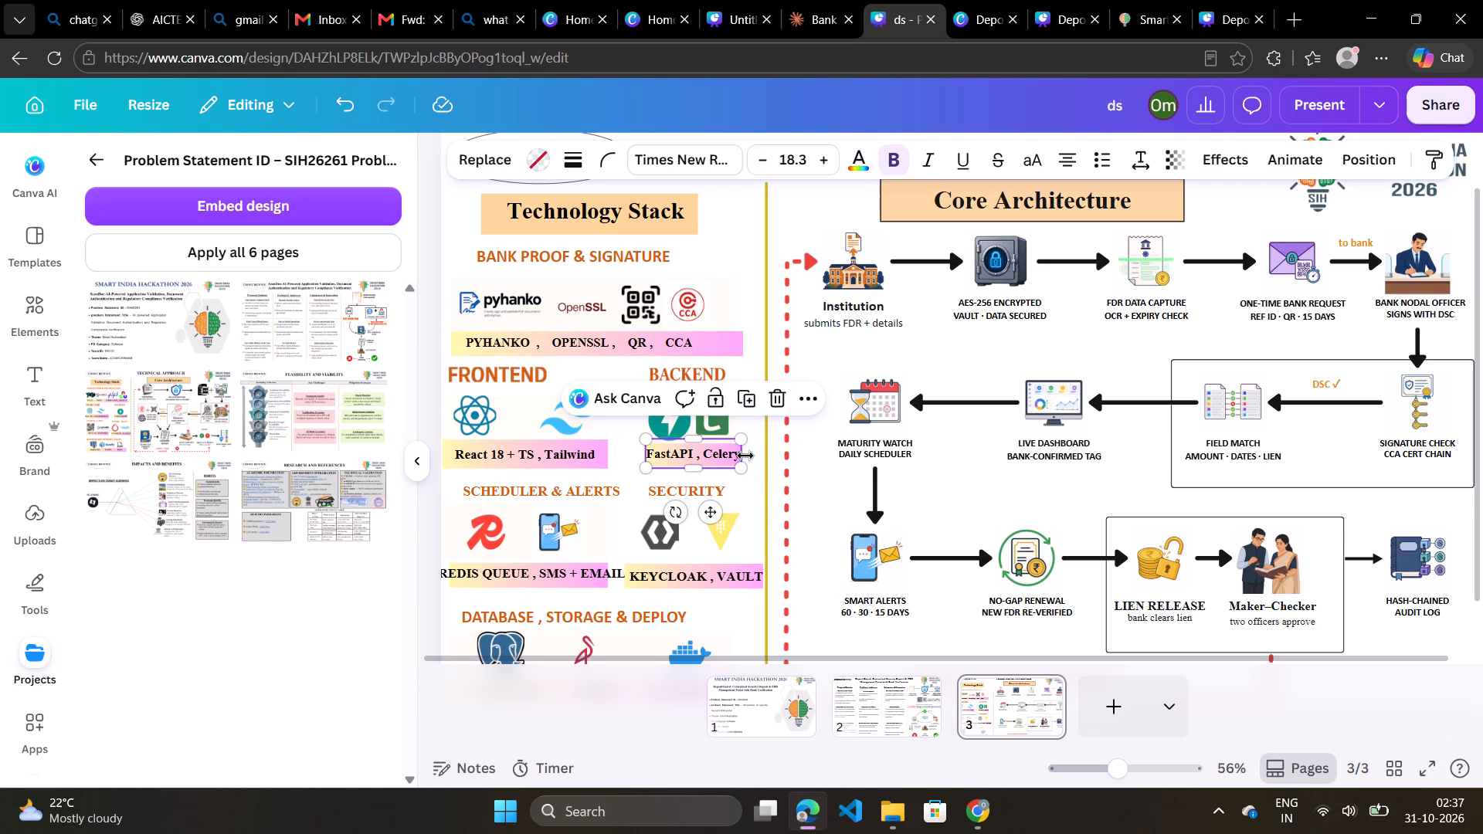
{"action": "left_click", "coordinate": [750, 323]}
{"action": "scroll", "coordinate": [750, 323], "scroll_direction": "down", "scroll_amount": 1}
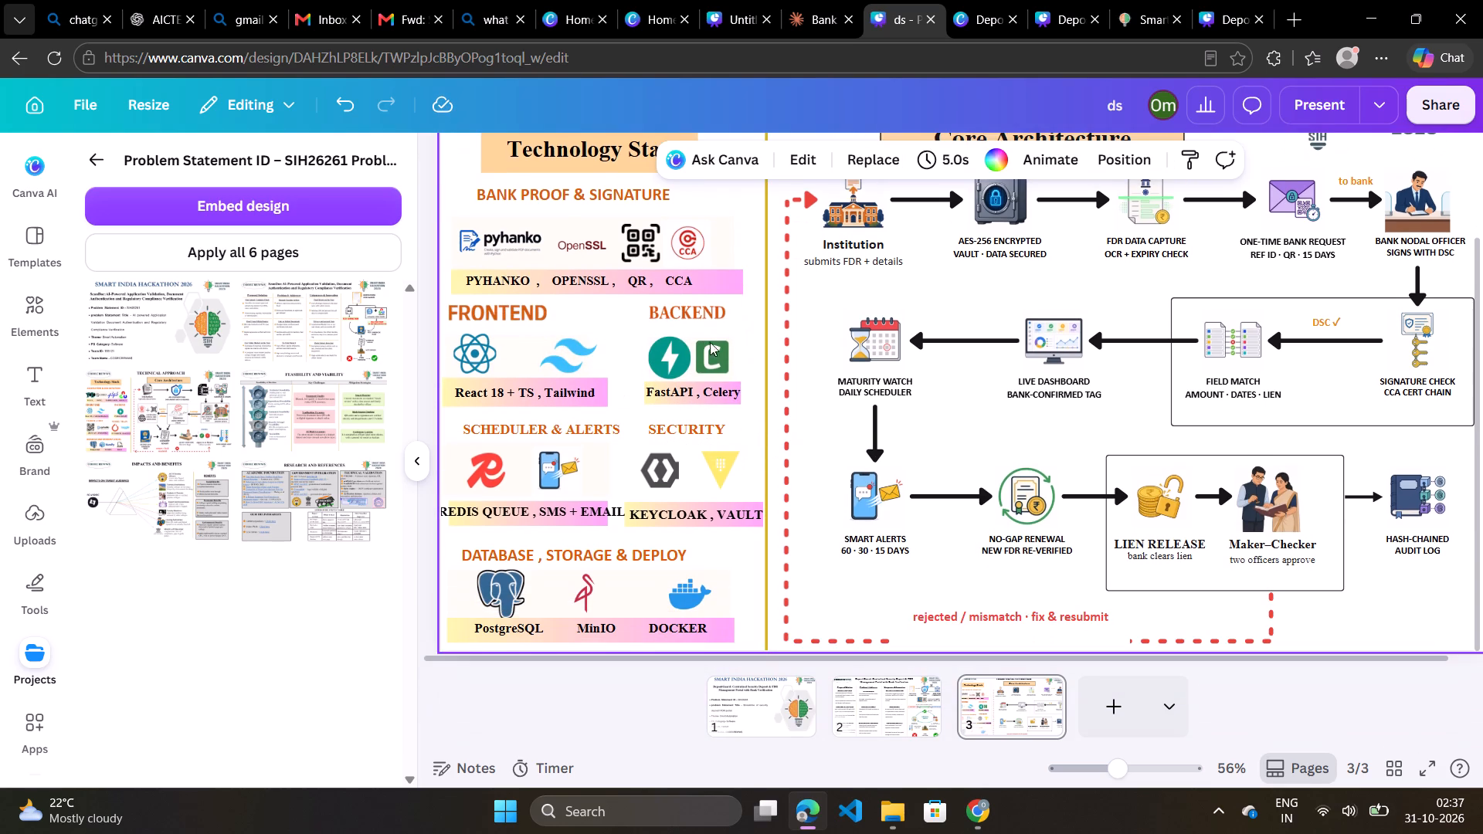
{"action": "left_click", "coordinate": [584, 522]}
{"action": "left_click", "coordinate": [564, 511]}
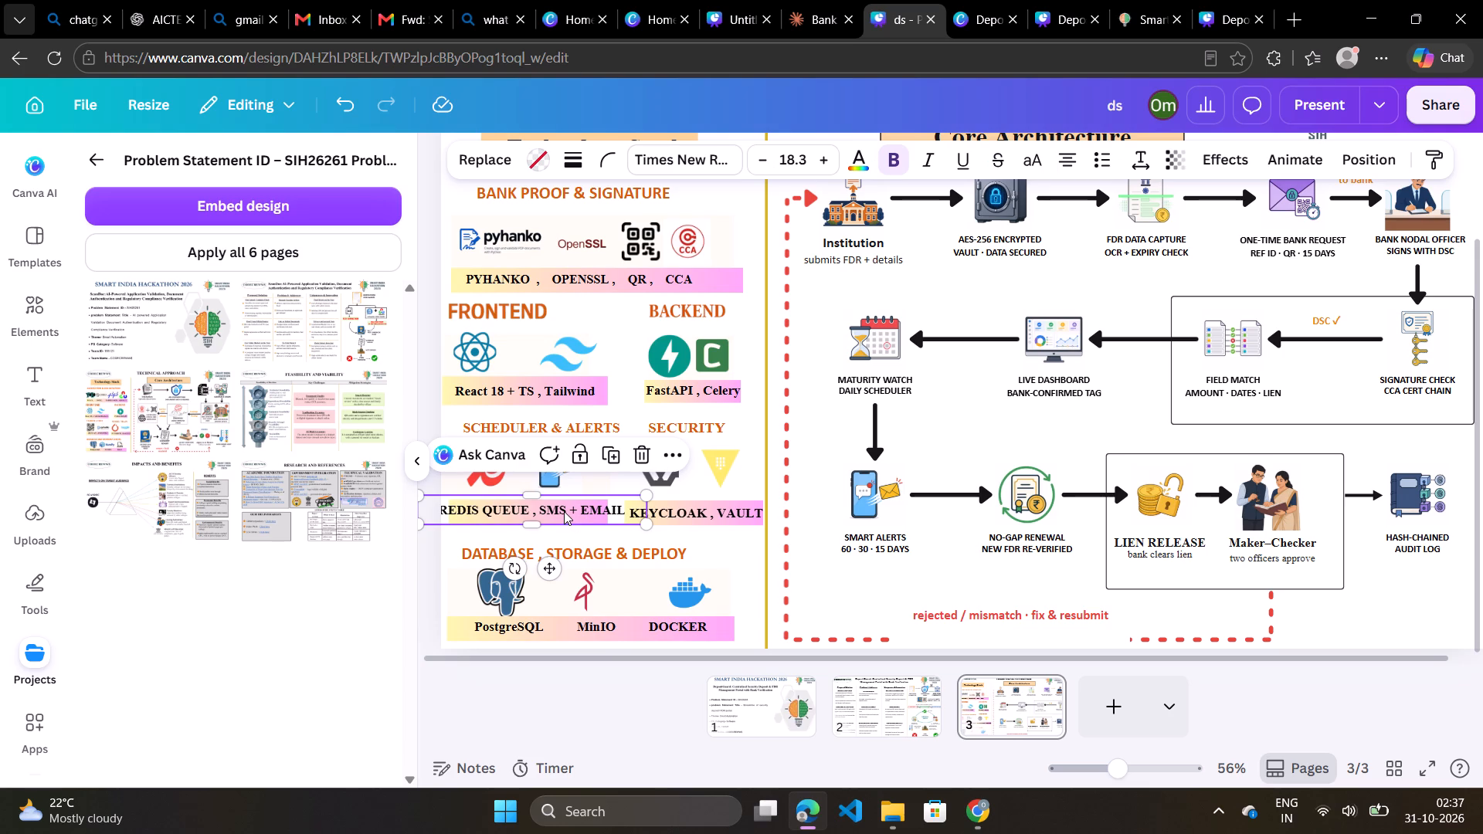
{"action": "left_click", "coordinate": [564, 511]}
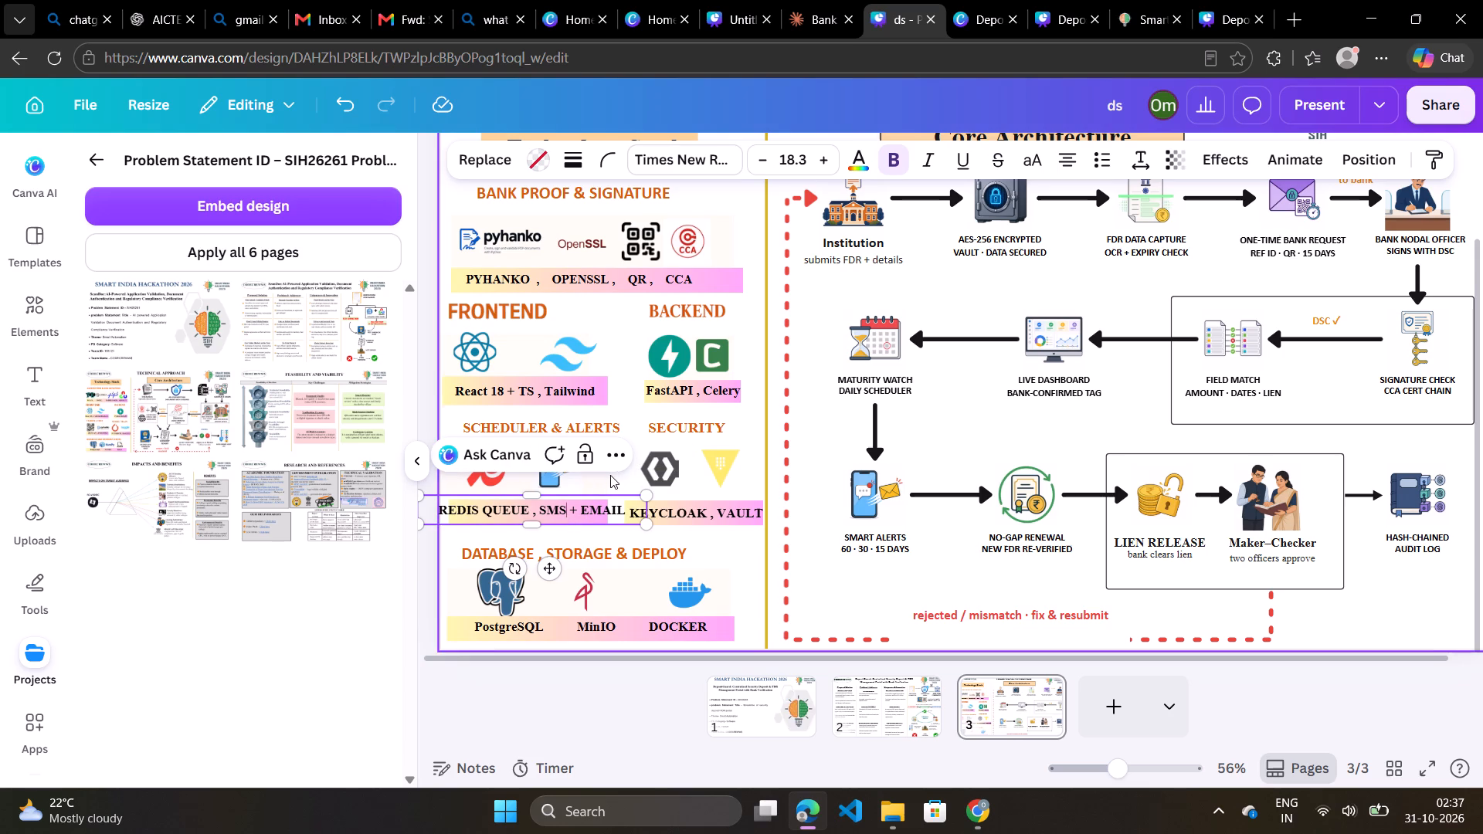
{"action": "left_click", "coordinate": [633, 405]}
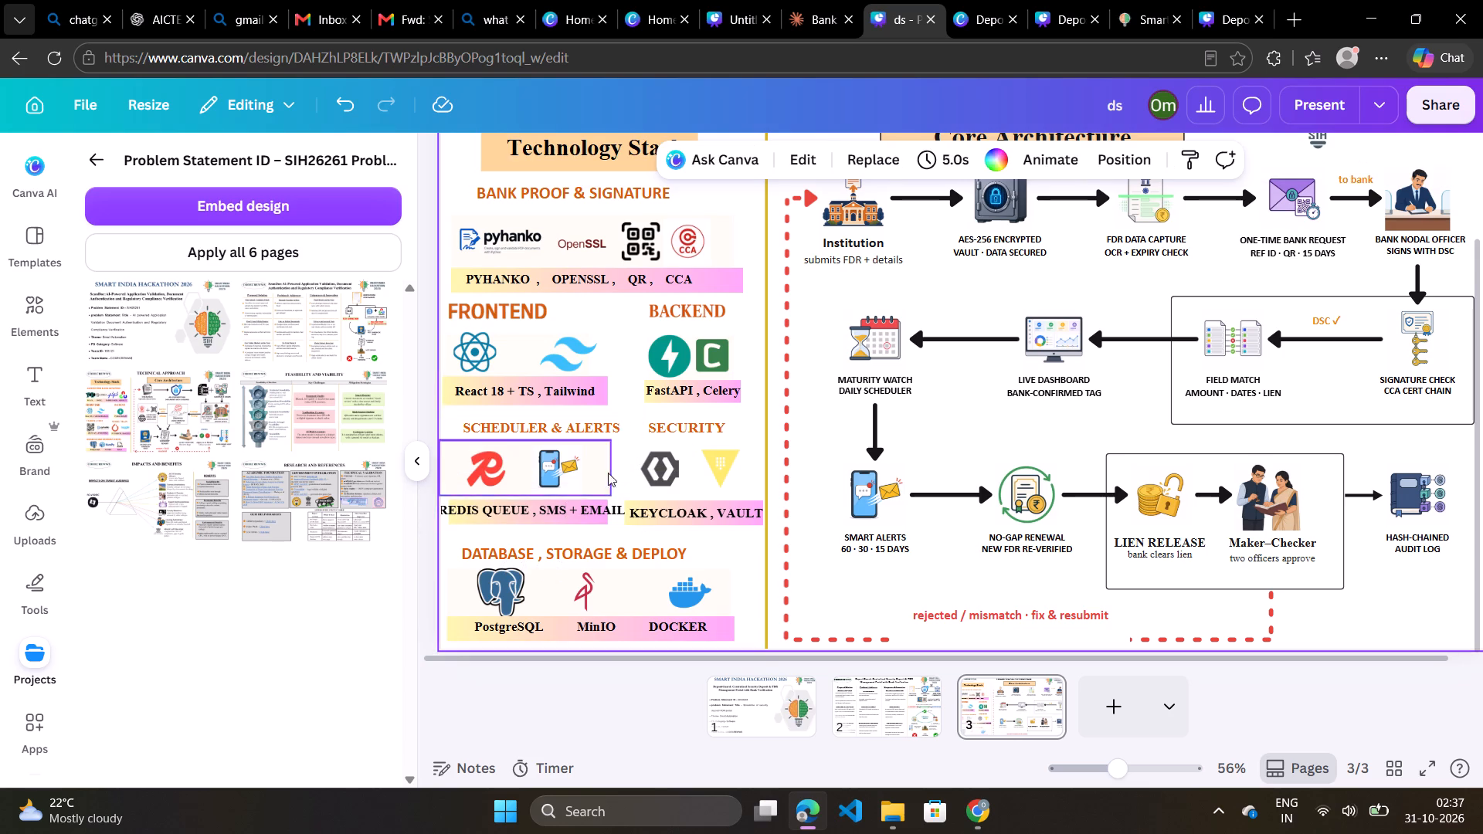
Change the Scheduler & Alerts caption's ending to "SMS/EMAIL", replacing the spaced plus sign with a slash.
{"action": "left_click", "coordinate": [618, 508]}
{"action": "left_click", "coordinate": [606, 507]}
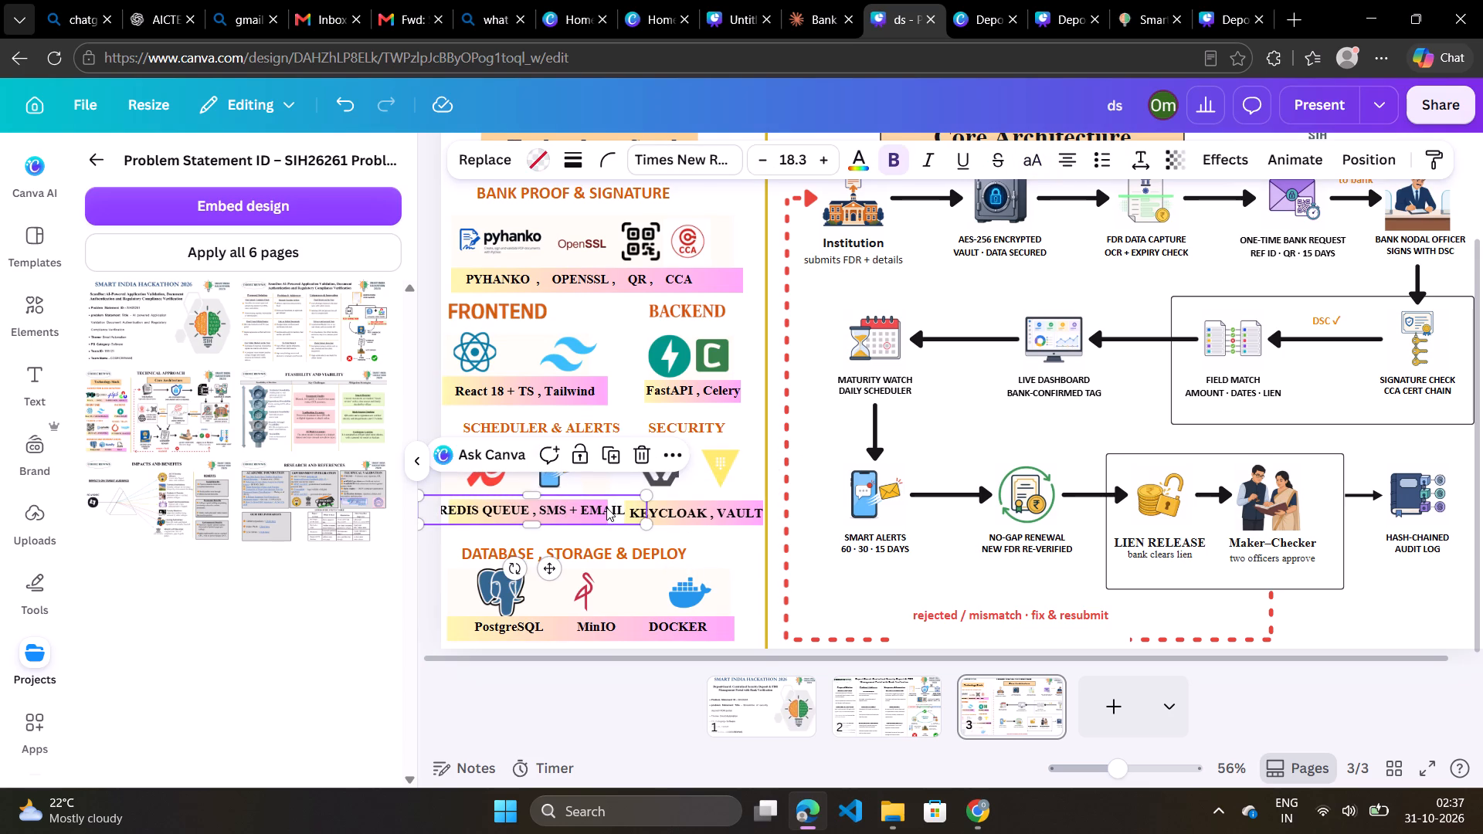
{"action": "left_click", "coordinate": [606, 507]}
{"action": "key", "text": "Right"}
{"action": "key", "text": "Right"}
{"action": "key", "text": "Right"}
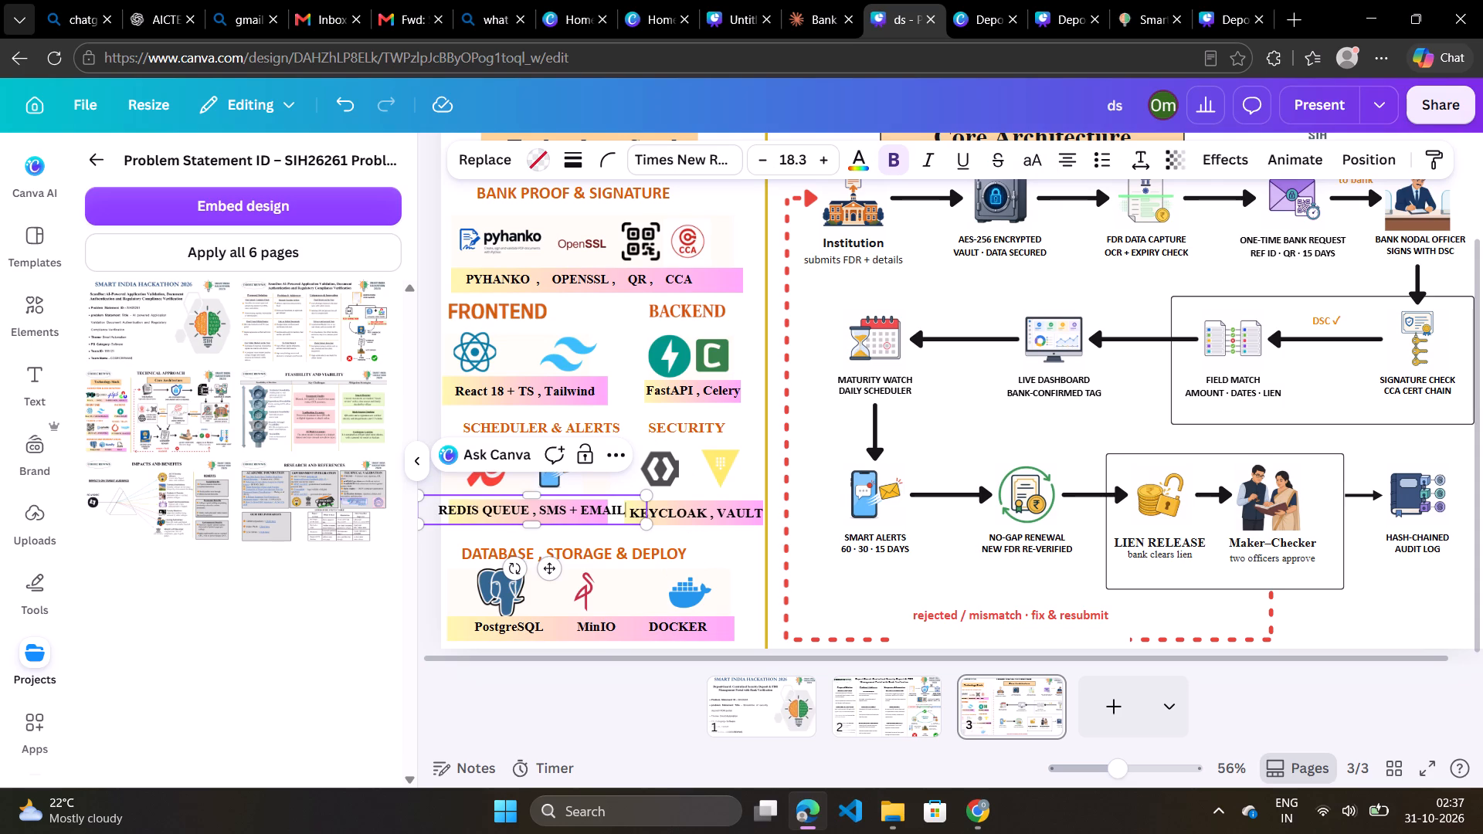
{"action": "key", "text": "BackSpace"}
{"action": "key", "text": "BackSpace"}
{"action": "key", "text": "BackSpace"}
{"action": "key", "text": "BackSpace"}
{"action": "key", "text": "BackSpace"}
{"action": "key", "text": "BackSpace"}
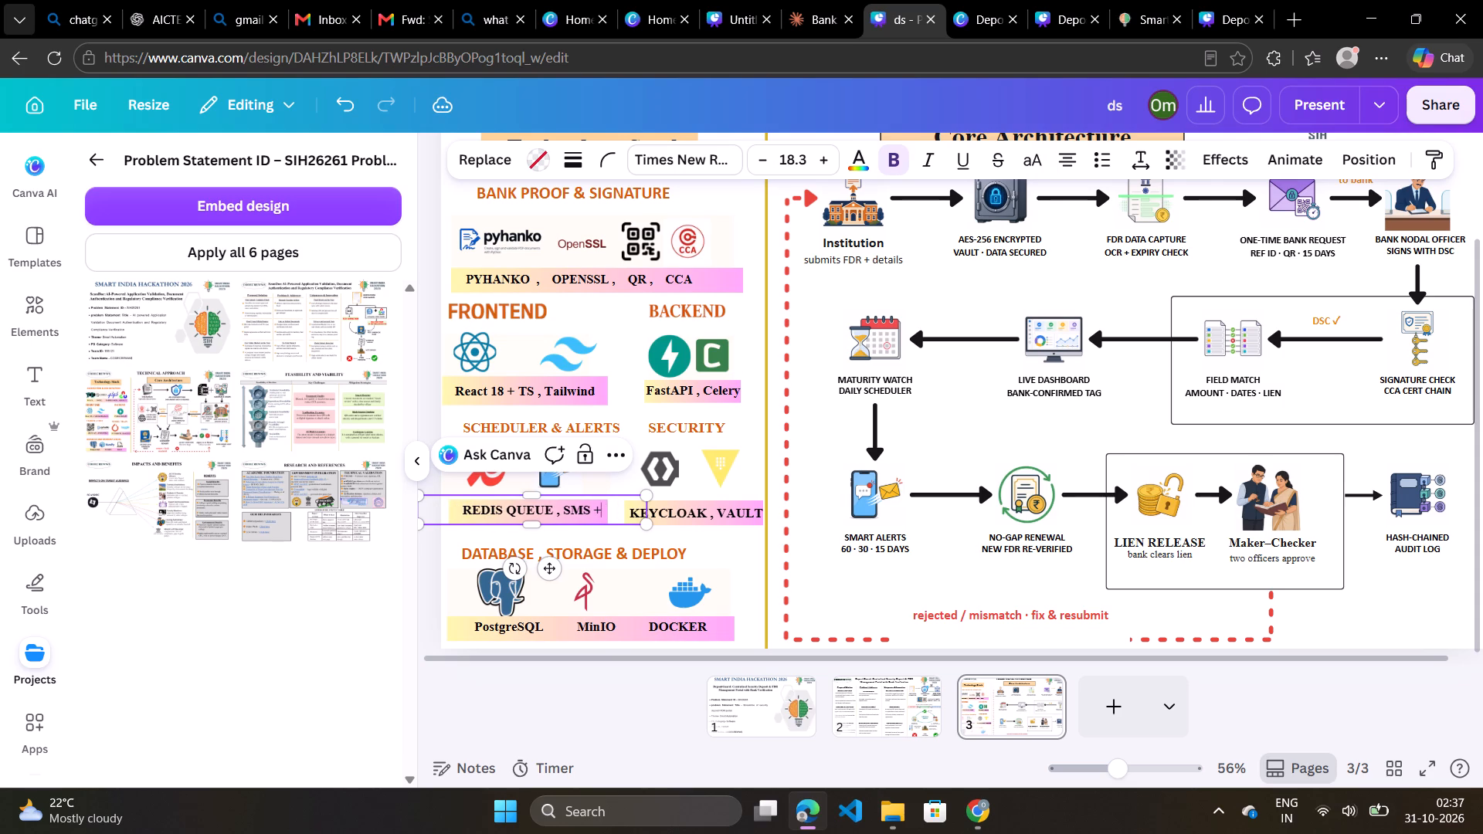
{"action": "key", "text": "BackSpace"}
{"action": "key", "text": "BackSpace"}
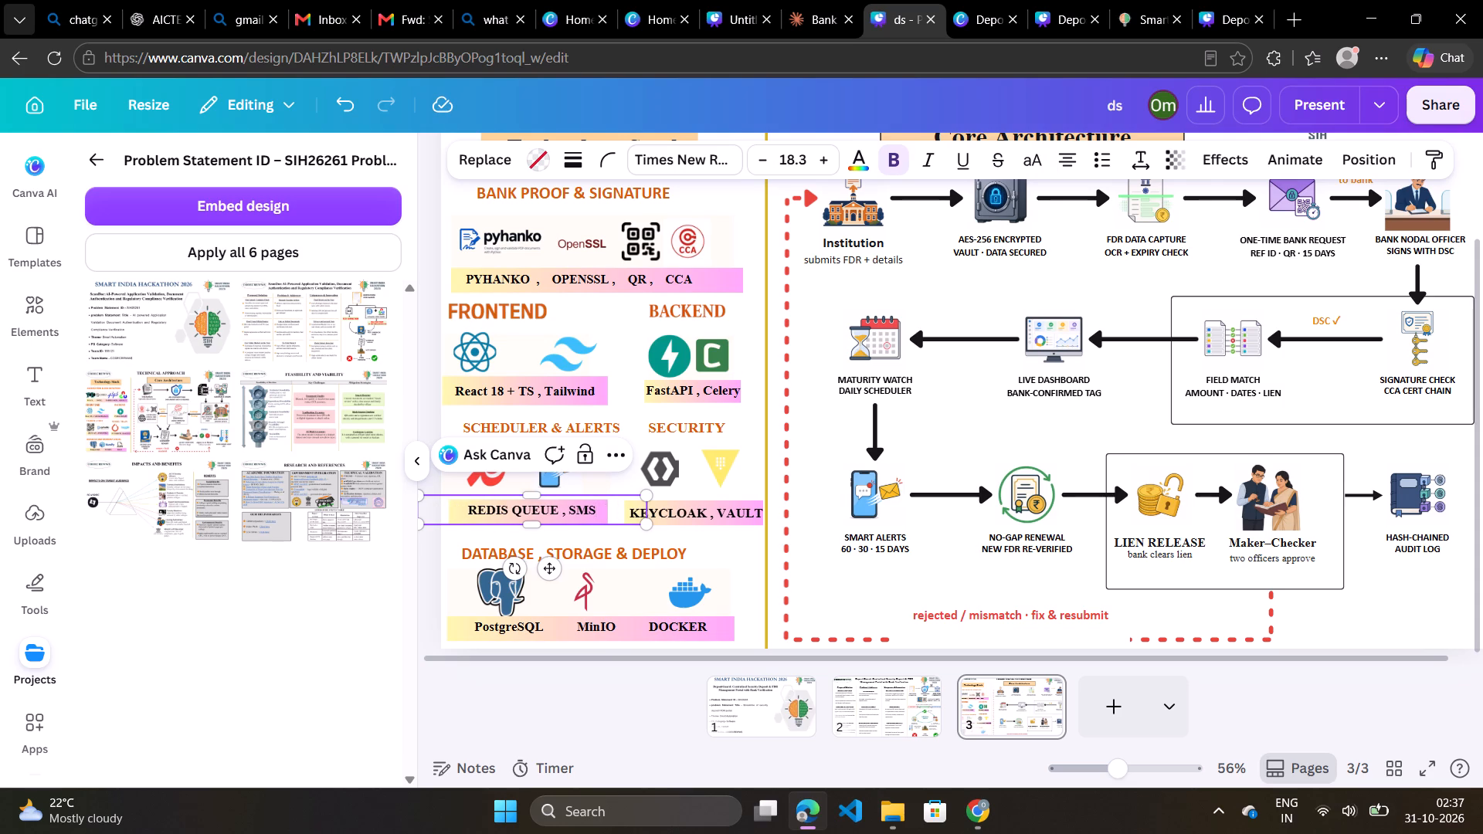
{"action": "key", "text": "slash"}
{"action": "type", "text": "EMAIL"}
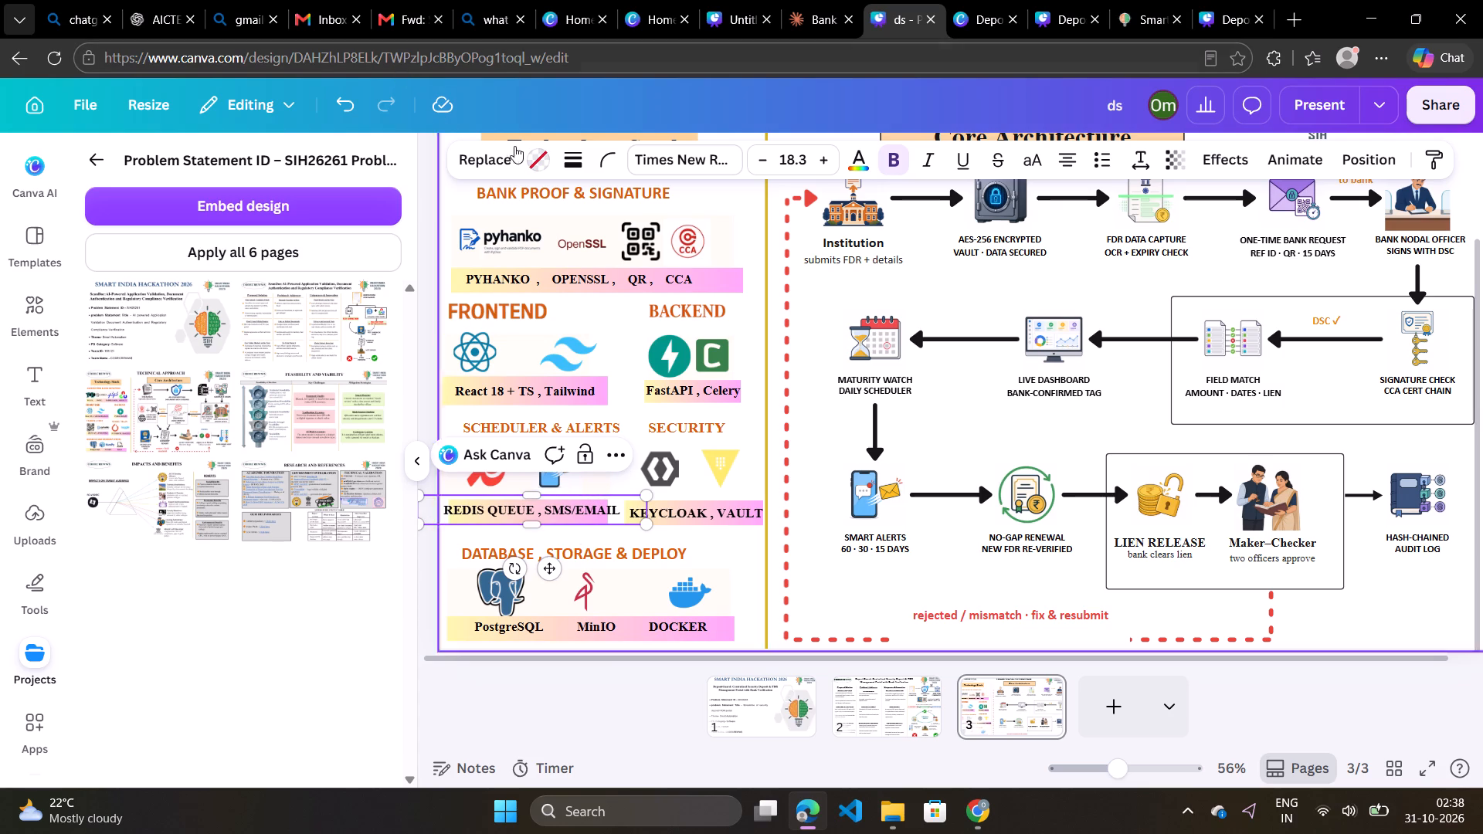
Reduce the font size of the Scheduler & Alerts caption to 15.3 so it fits its gradient strip.
{"action": "triple_click", "coordinate": [772, 158]}
{"action": "left_click", "coordinate": [772, 158]}
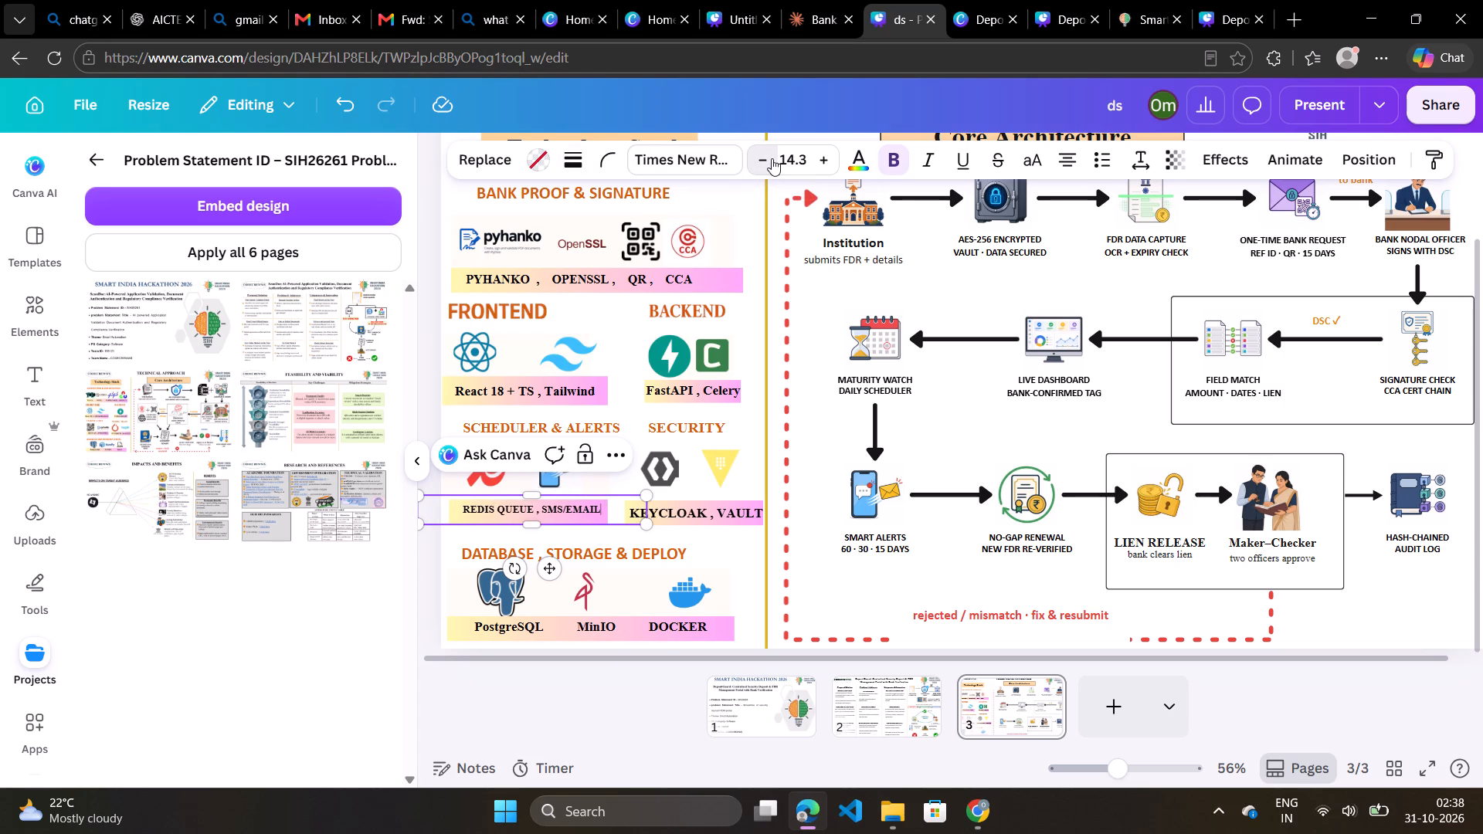
{"action": "left_click", "coordinate": [813, 161]}
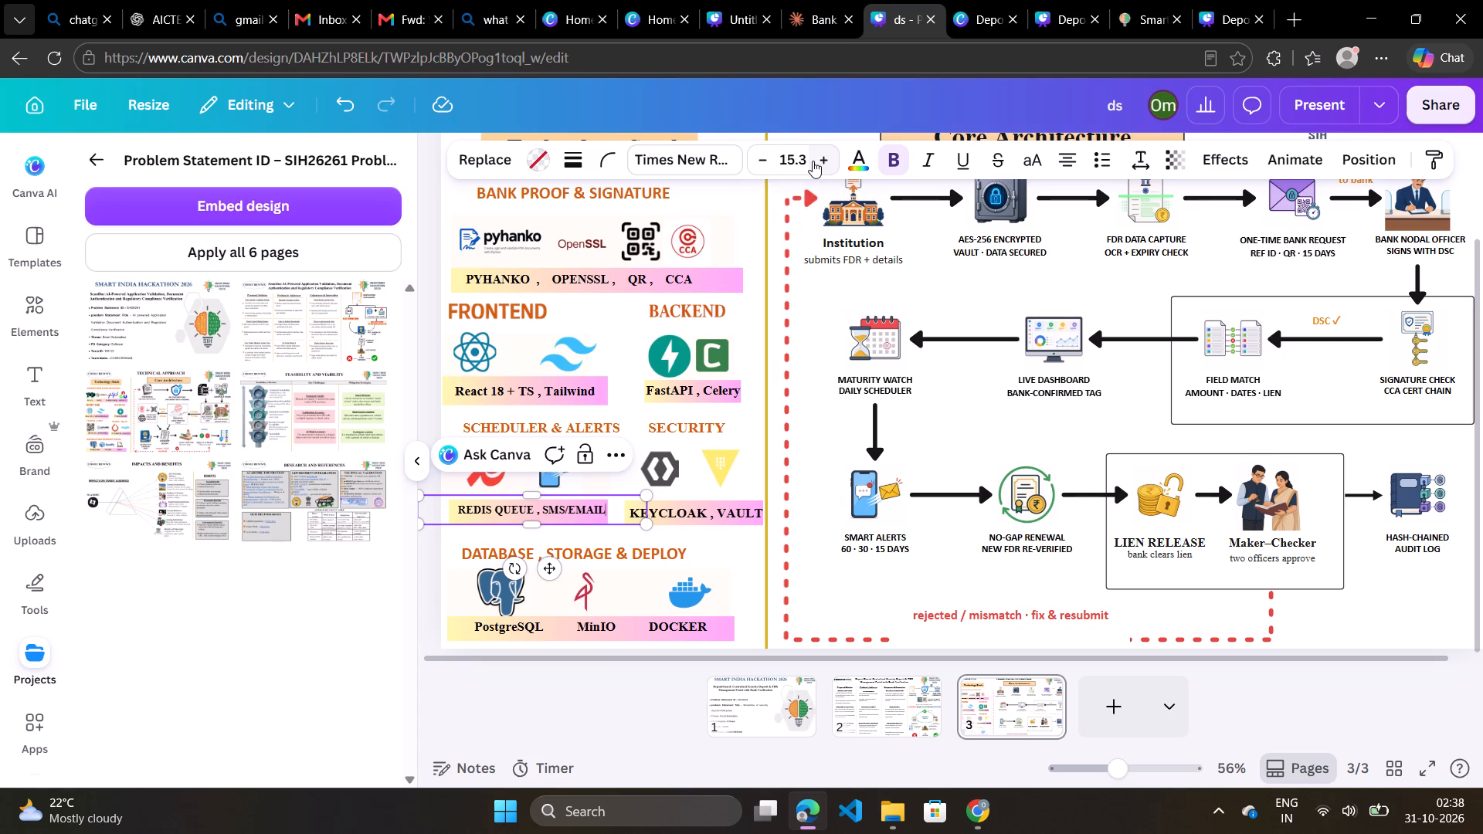
Nudge the Docker and MinIO logos under Database, Storage & Deploy so they sit above their captions.
{"action": "left_click", "coordinate": [807, 375]}
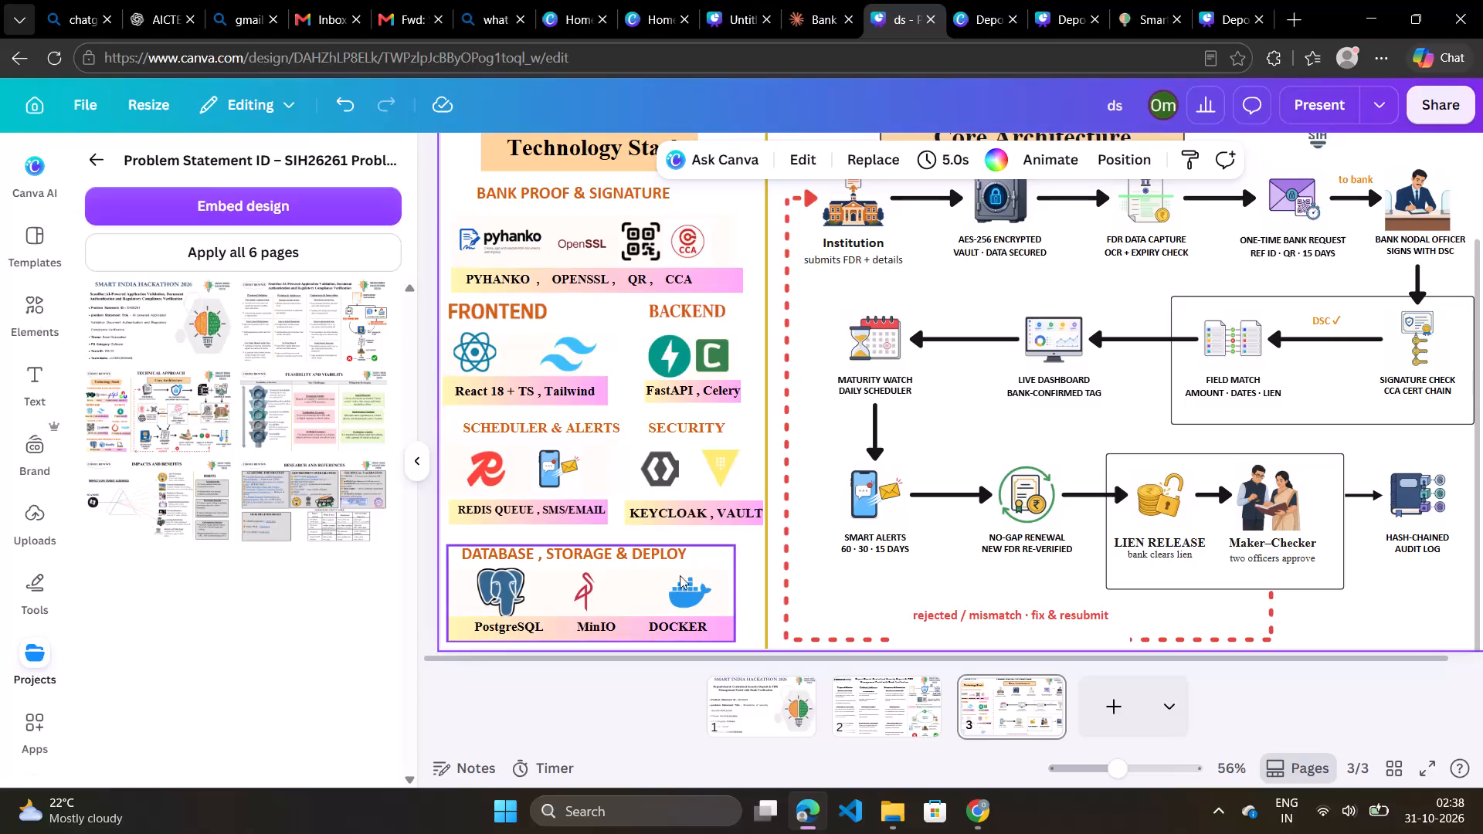
{"action": "left_click_drag", "start_coordinate": [681, 591], "coordinate": [667, 591]}
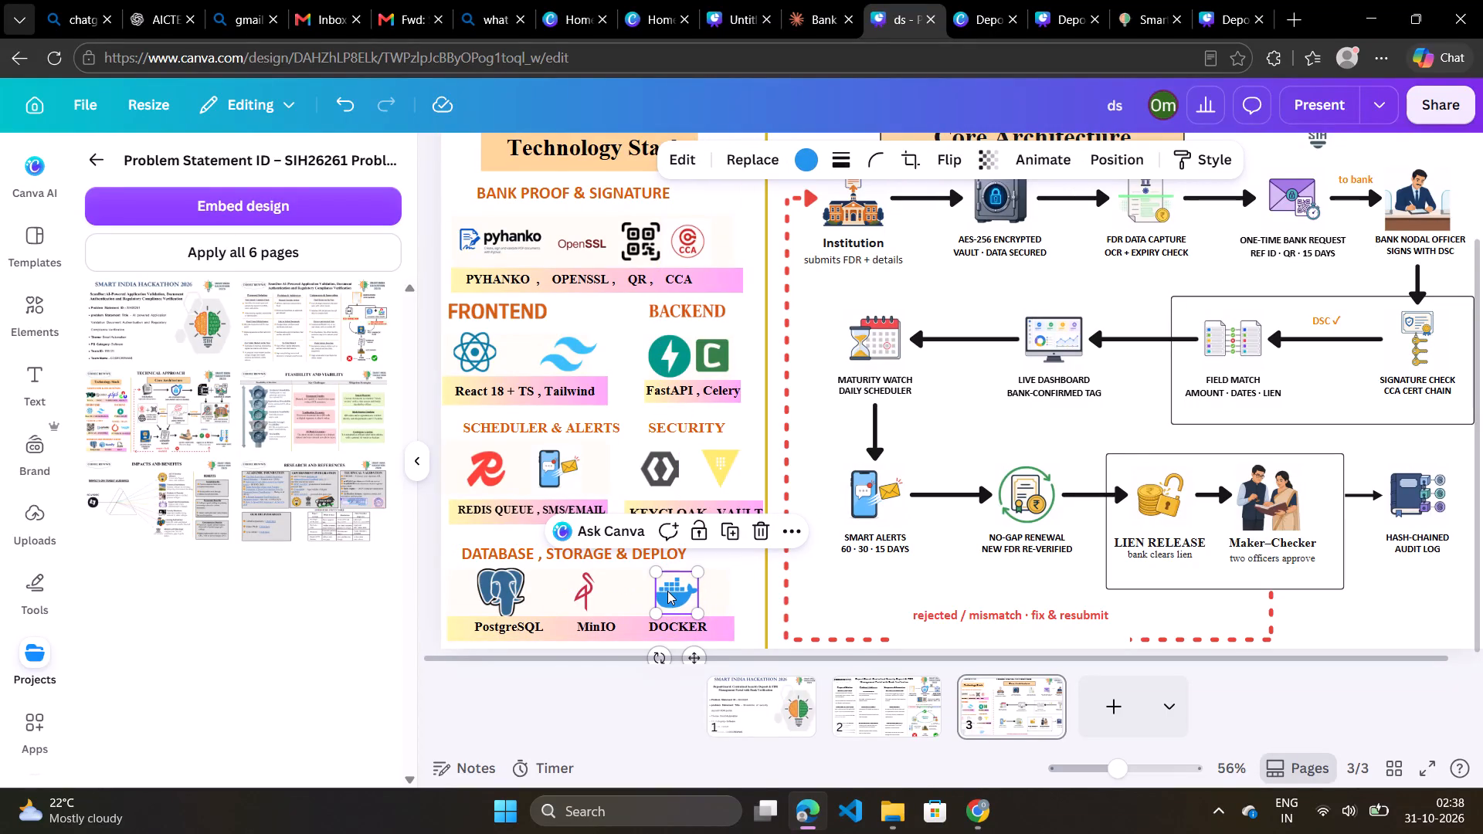
{"action": "left_click_drag", "start_coordinate": [585, 595], "coordinate": [599, 595]}
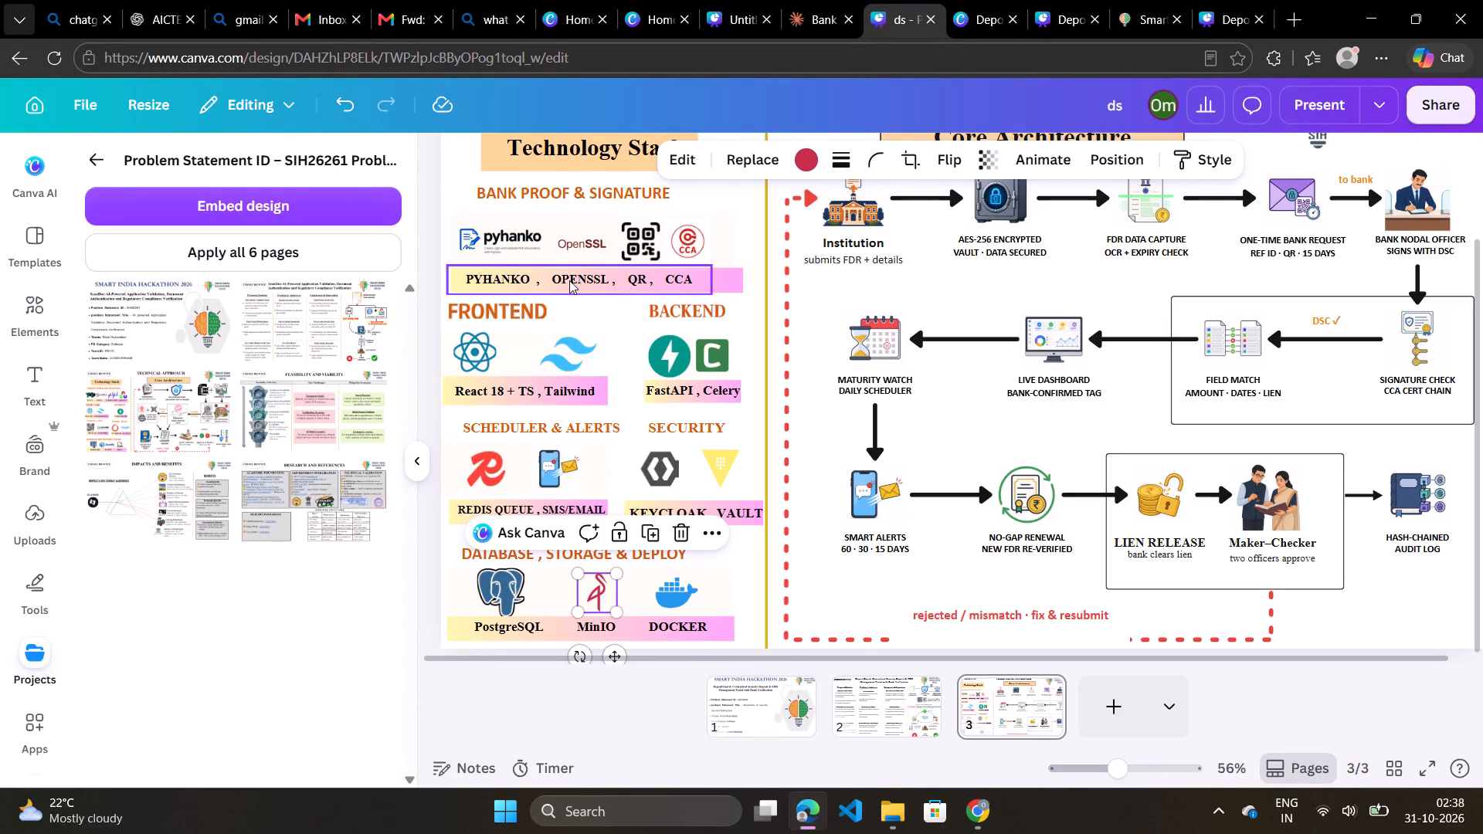
Enlarge the Institution building icon at the start of the Core Architecture flow, keeping it above its label.
{"action": "left_click", "coordinate": [569, 280]}
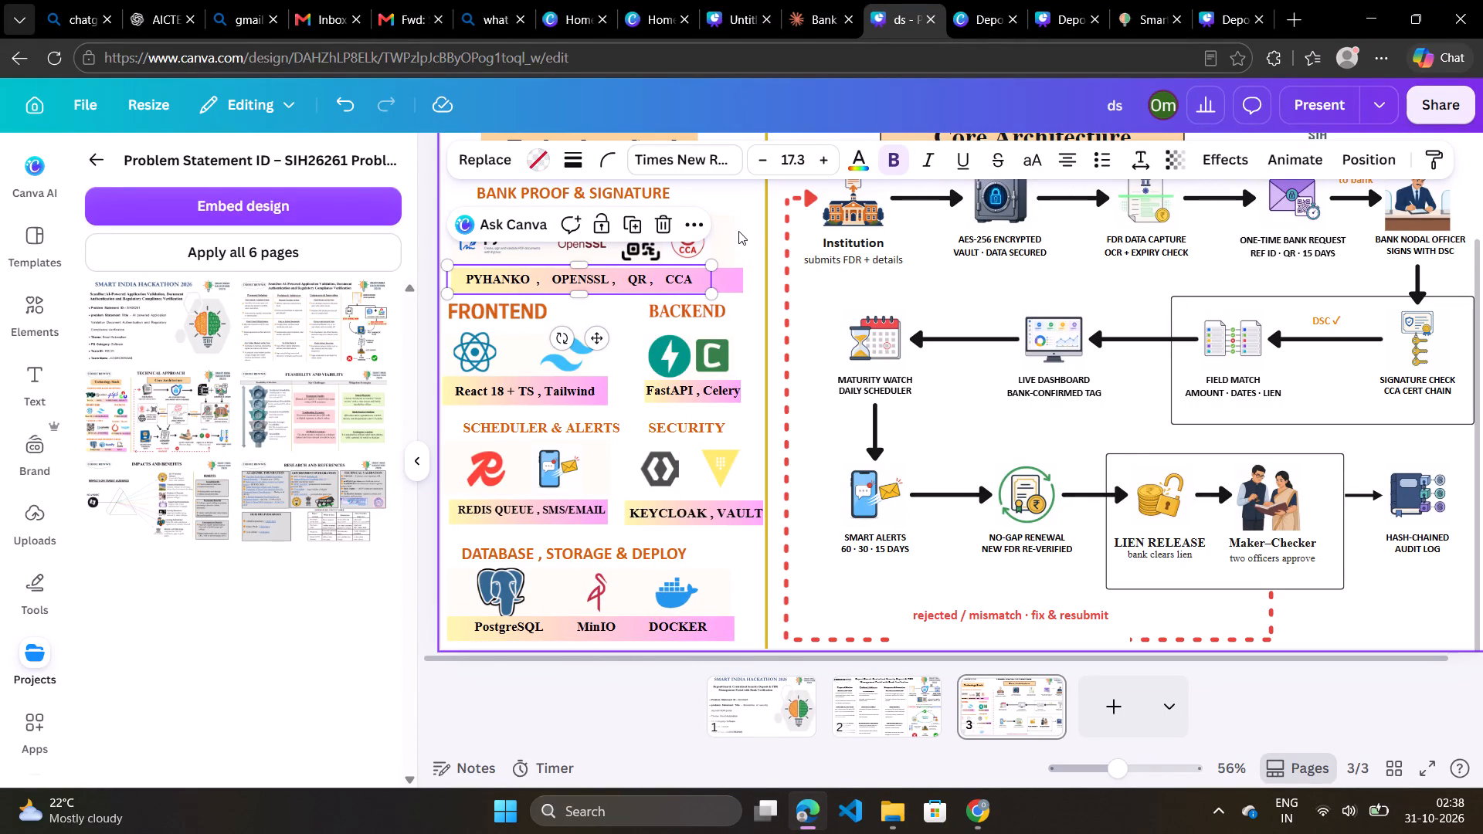
{"action": "scroll", "coordinate": [931, 280], "scroll_direction": "up", "scroll_amount": 1}
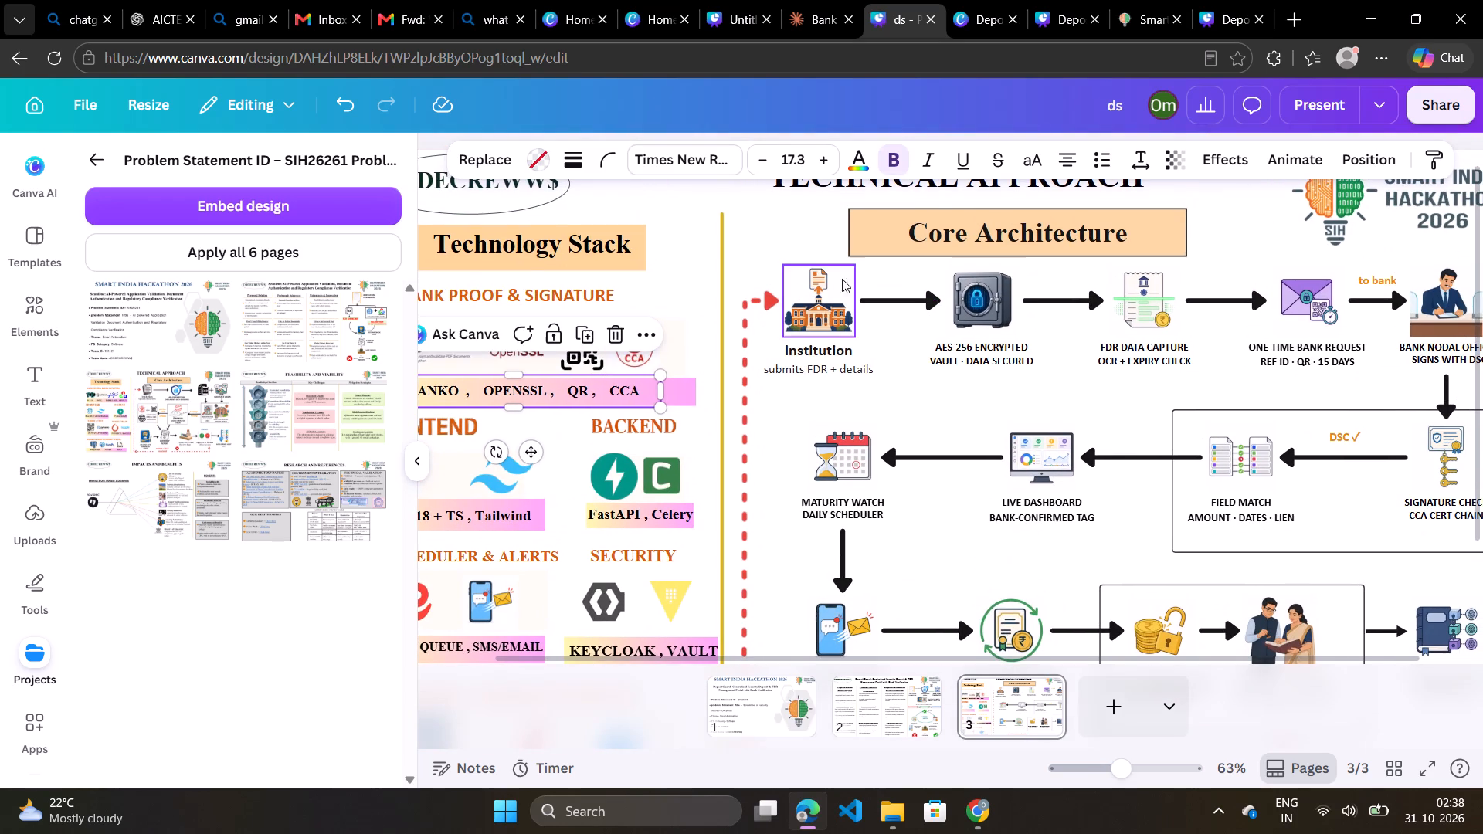
{"action": "left_click", "coordinate": [808, 302]}
{"action": "left_click_drag", "start_coordinate": [776, 269], "coordinate": [776, 268]}
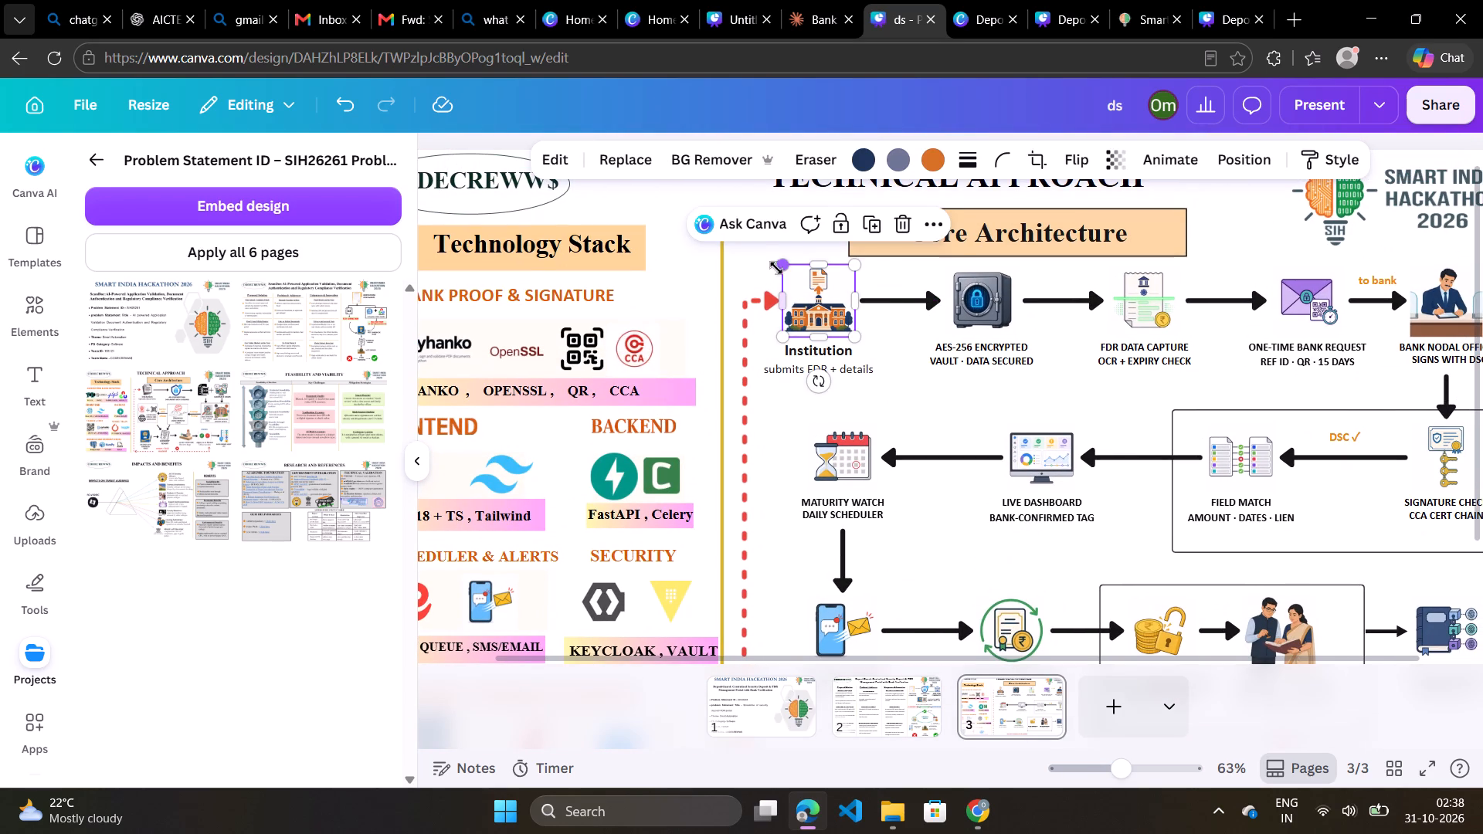
{"action": "left_click_drag", "start_coordinate": [776, 268], "coordinate": [769, 231]}
{"action": "left_click_drag", "start_coordinate": [800, 276], "coordinate": [813, 281]}
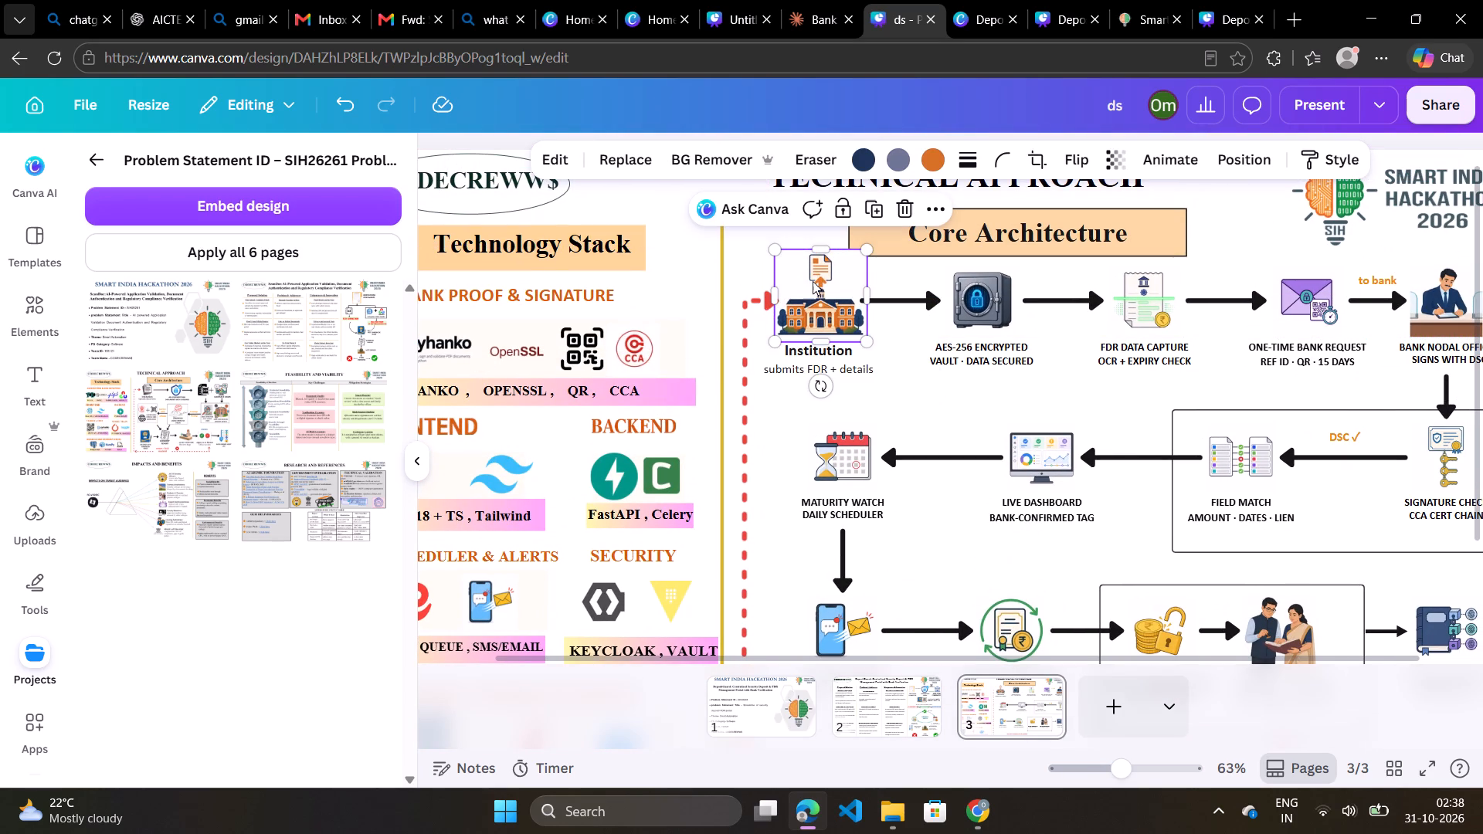
{"action": "left_click", "coordinate": [821, 249]}
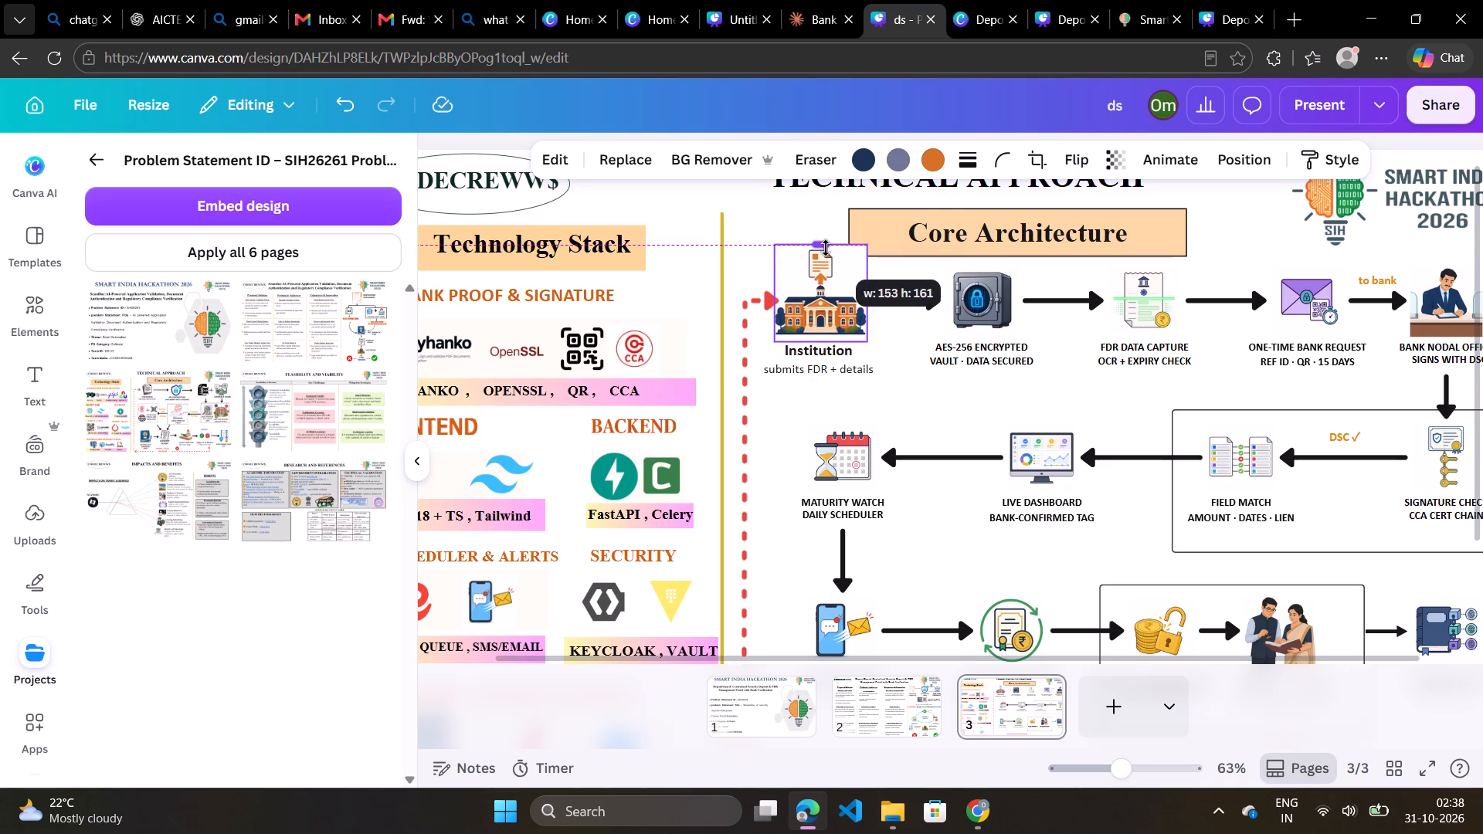
{"action": "left_click_drag", "start_coordinate": [779, 250], "coordinate": [780, 239]}
{"action": "left_click", "coordinate": [808, 292]}
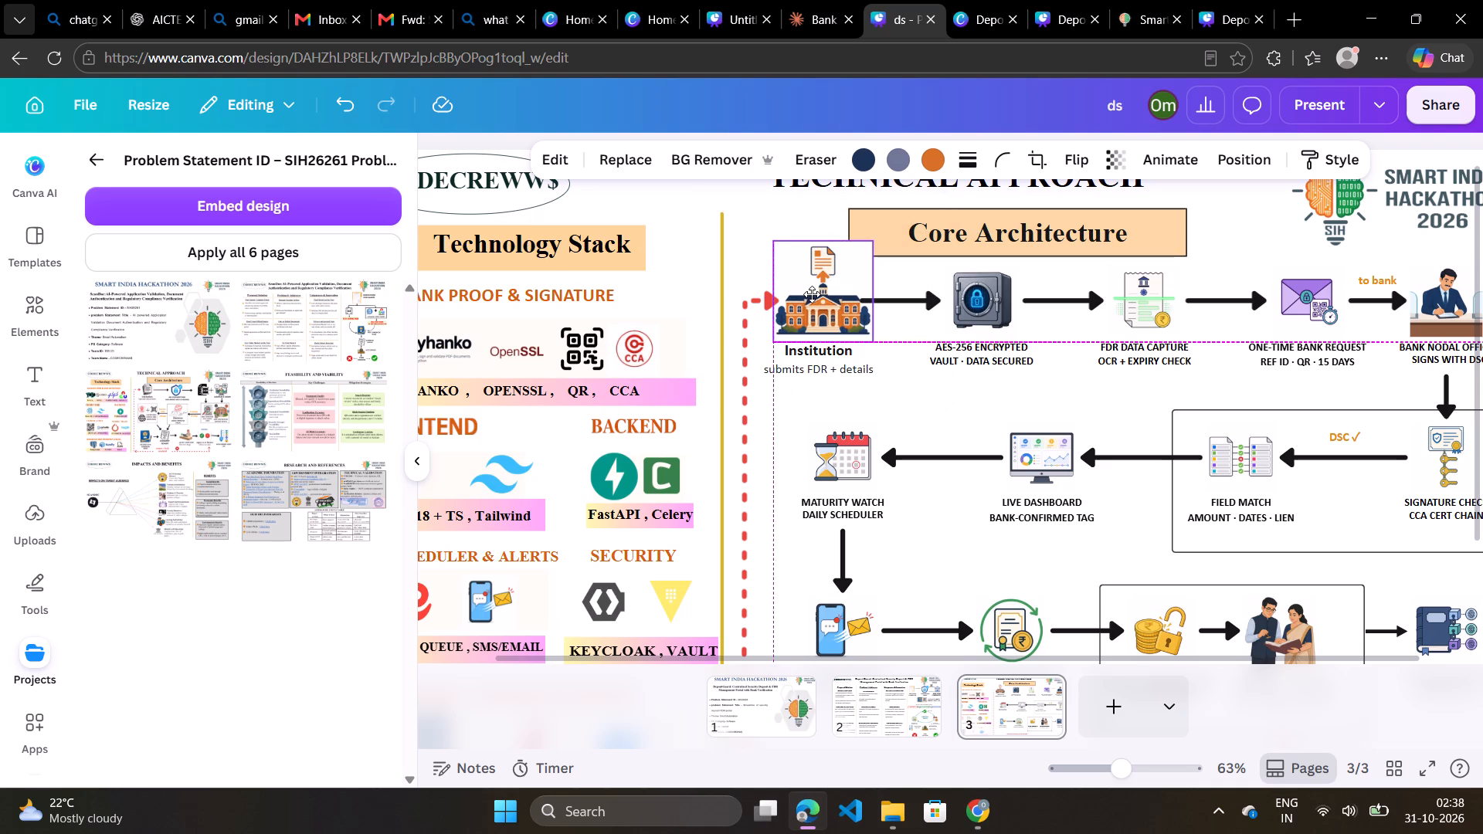
{"action": "left_click", "coordinate": [803, 212]}
Enlarge the safe icon above AES-256 Encrypted Vault to about 127 by 127 and nudge it slightly toward Institution.
{"action": "left_click", "coordinate": [960, 298]}
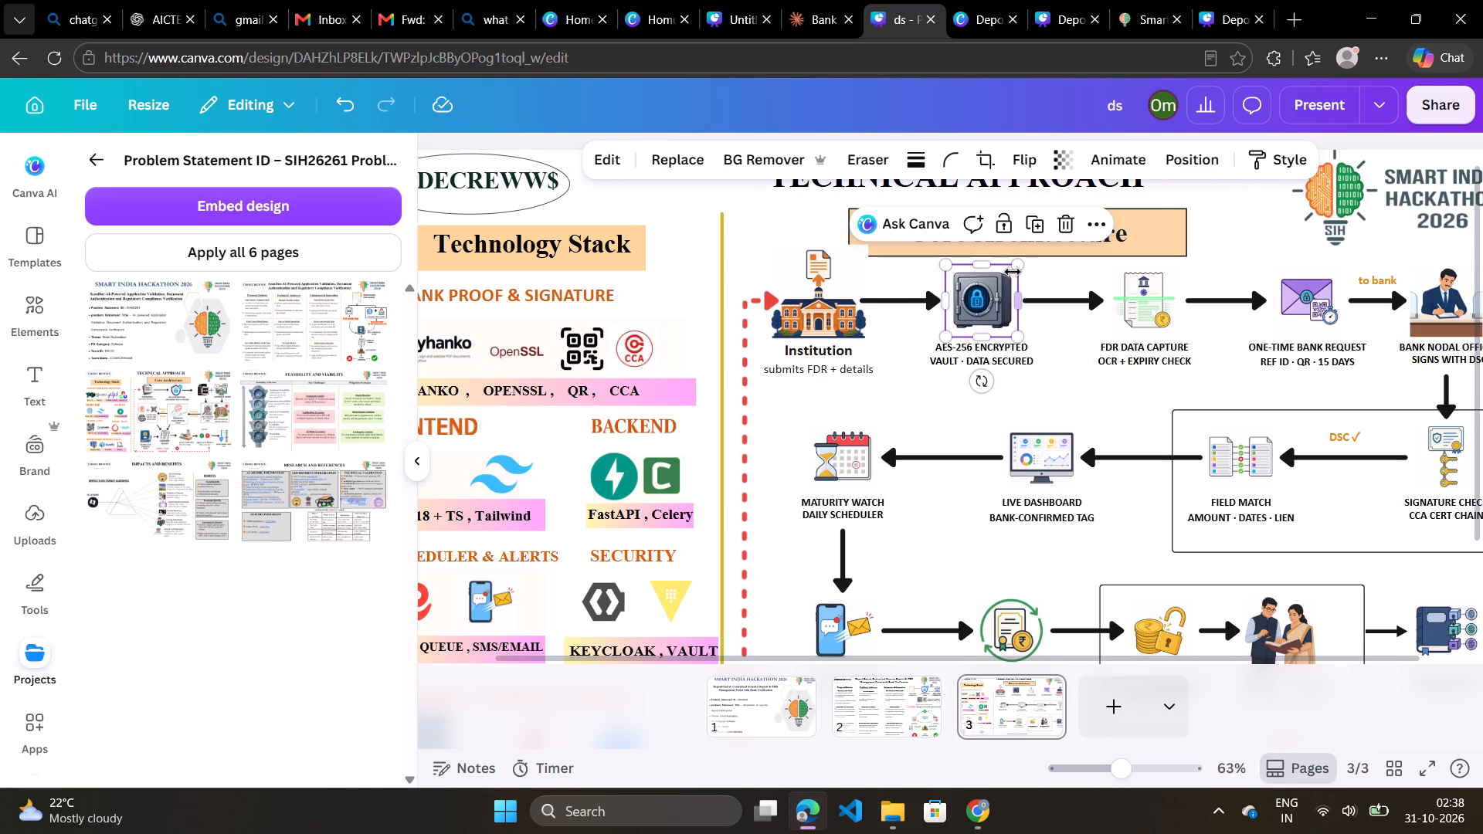
{"action": "left_click", "coordinate": [1014, 269]}
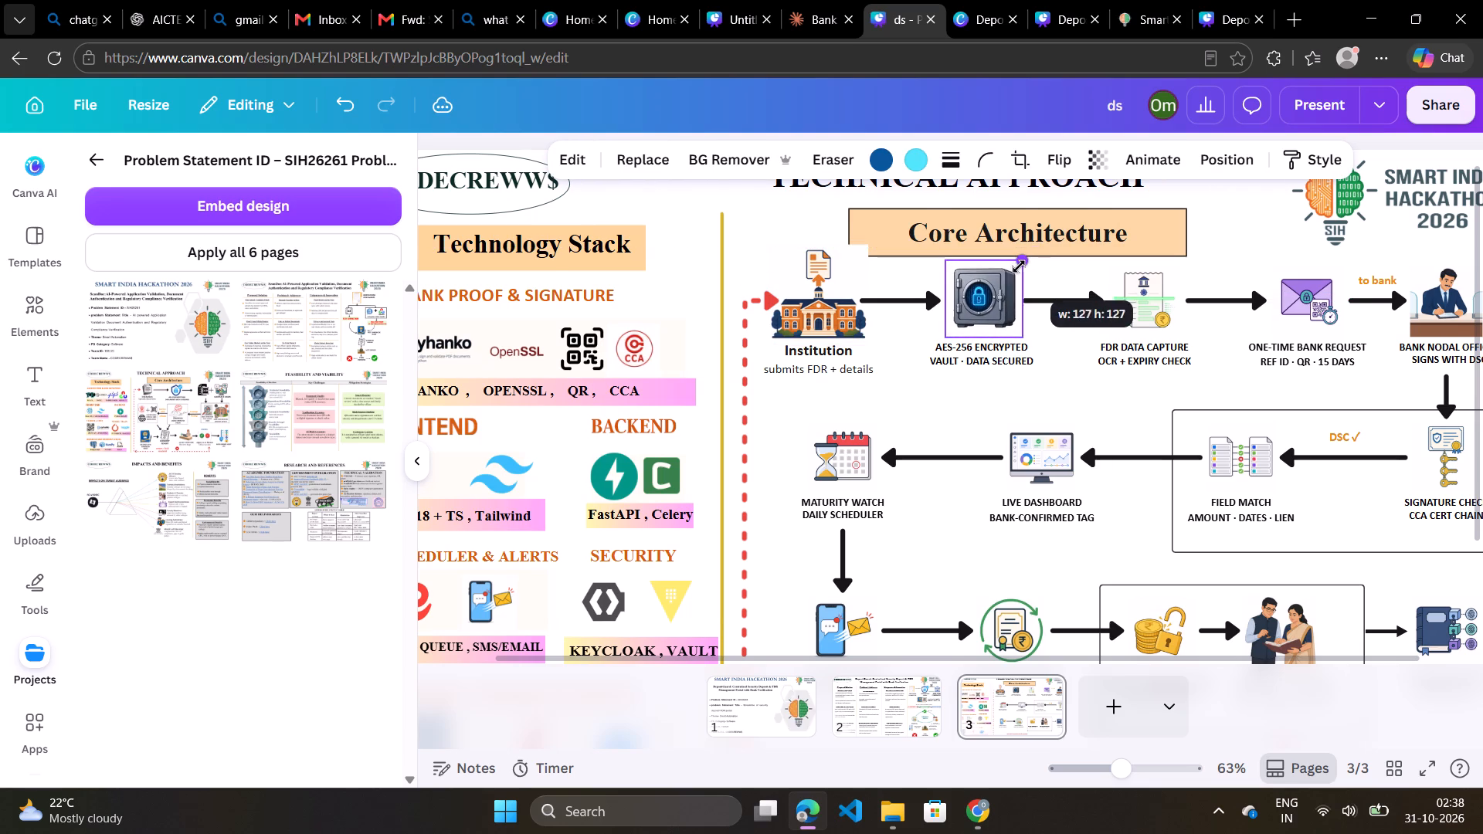
{"action": "left_click", "coordinate": [1064, 276]}
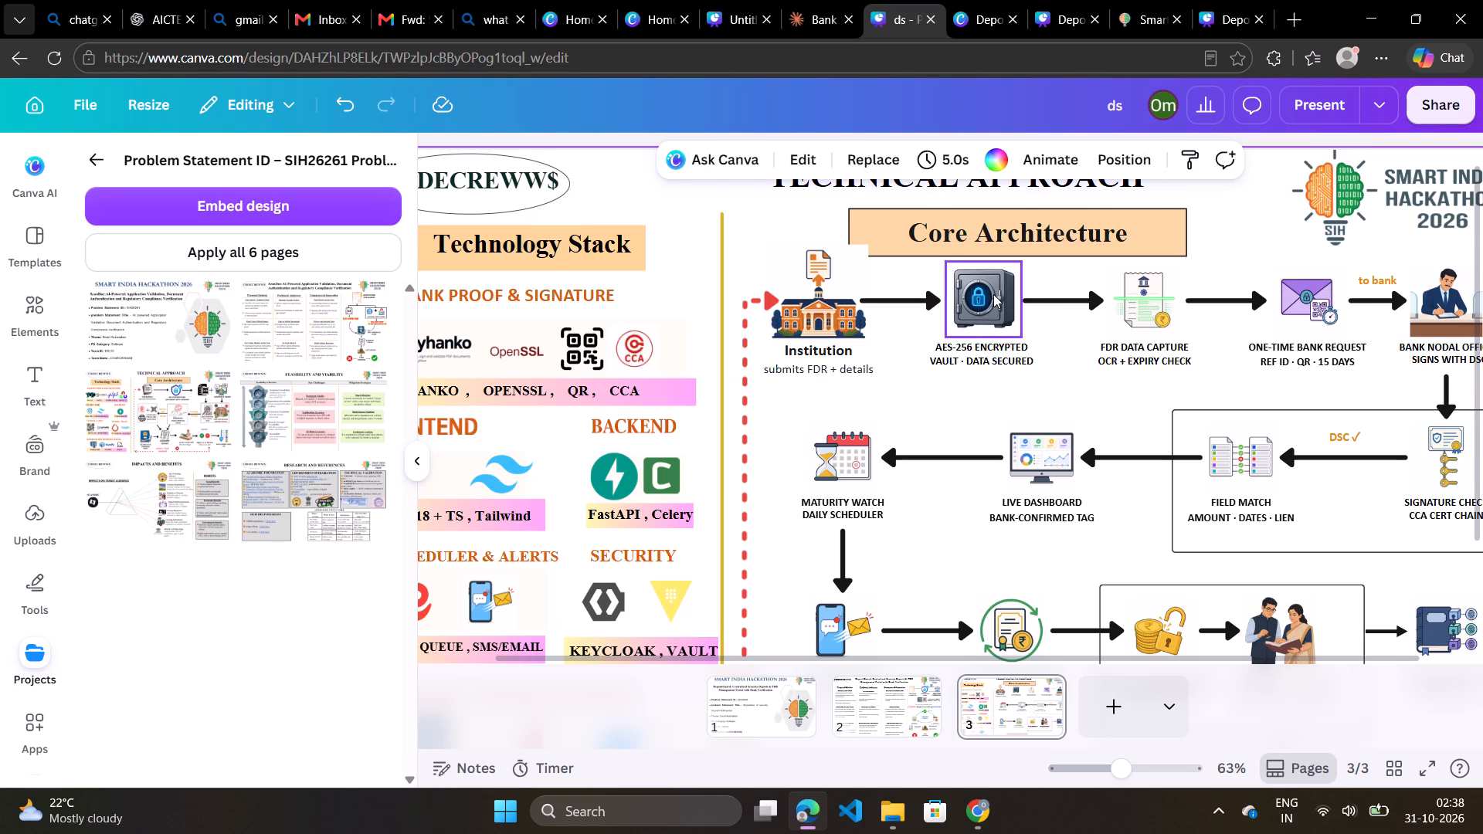
{"action": "left_click", "coordinate": [993, 294]}
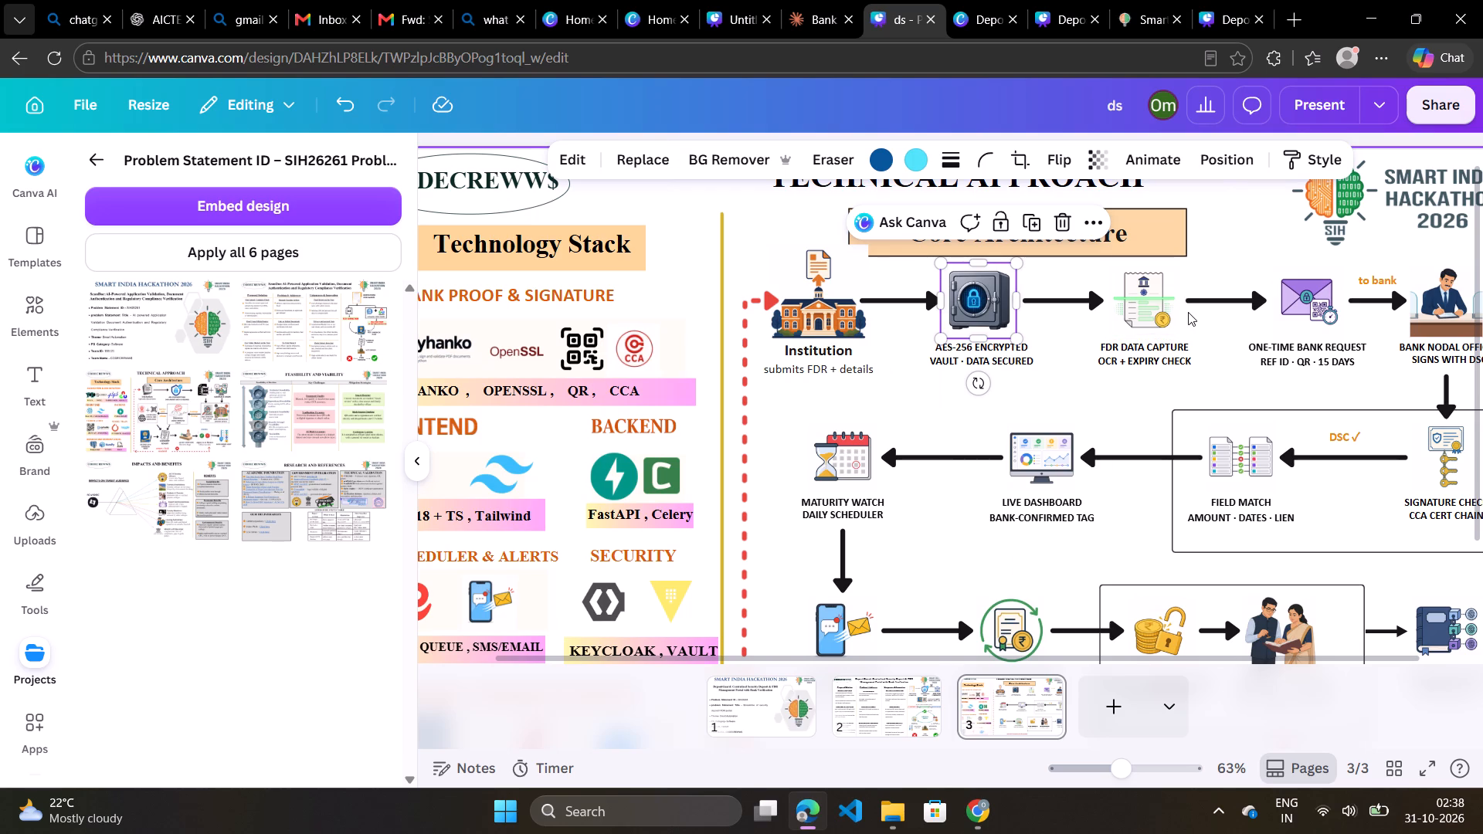
Slightly enlarge the document icon above the FDR Data Capture caption.
{"action": "left_click", "coordinate": [1140, 310]}
{"action": "left_click_drag", "start_coordinate": [1179, 266], "coordinate": [1188, 261]}
{"action": "left_click", "coordinate": [1232, 257]}
Slightly enlarge the envelope icon above One-Time Bank Request and adjust its position between the arrows.
{"action": "left_click", "coordinate": [1304, 302]}
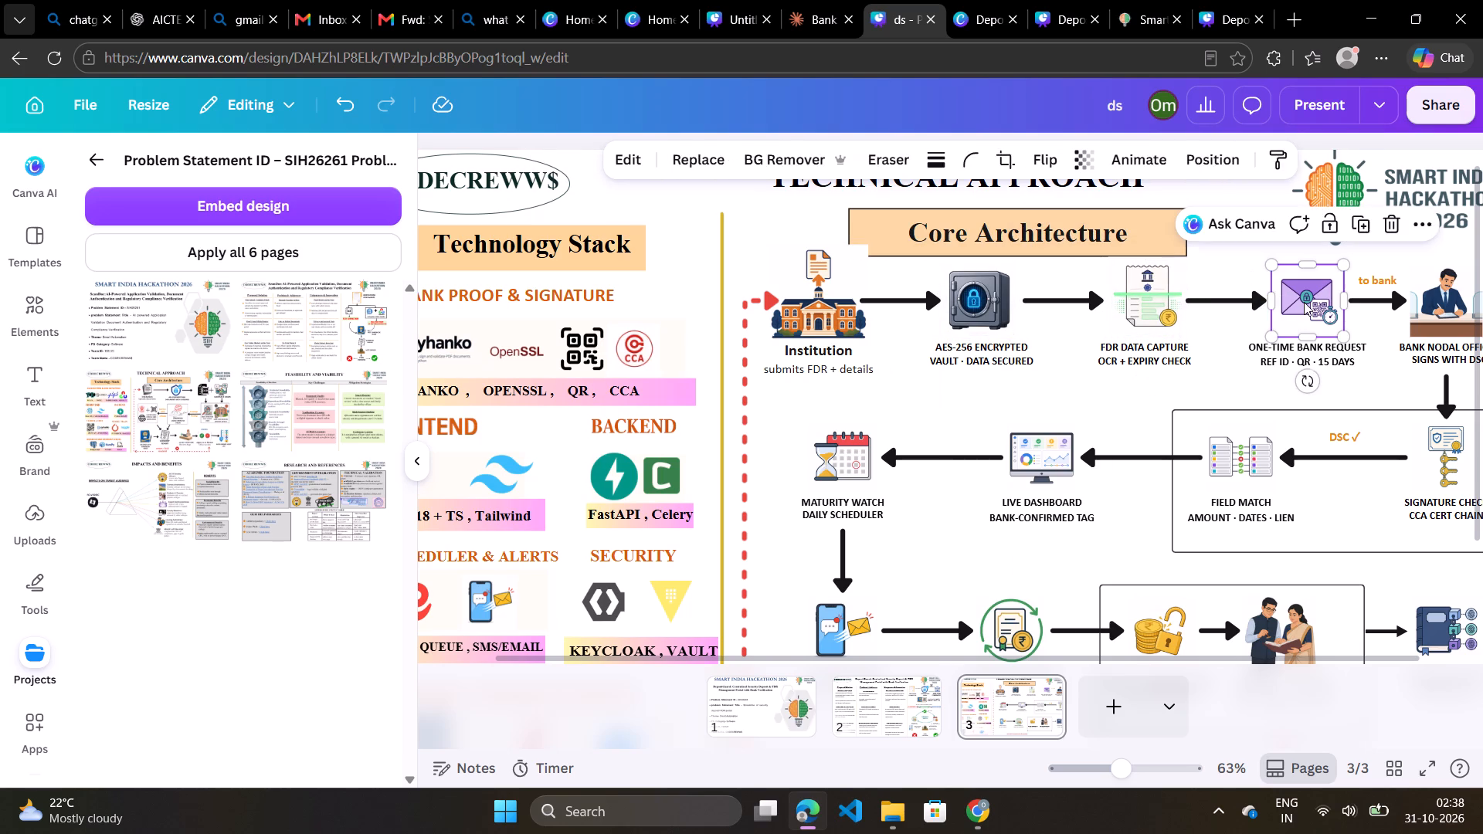
{"action": "left_click_drag", "start_coordinate": [1342, 266], "coordinate": [1356, 257]}
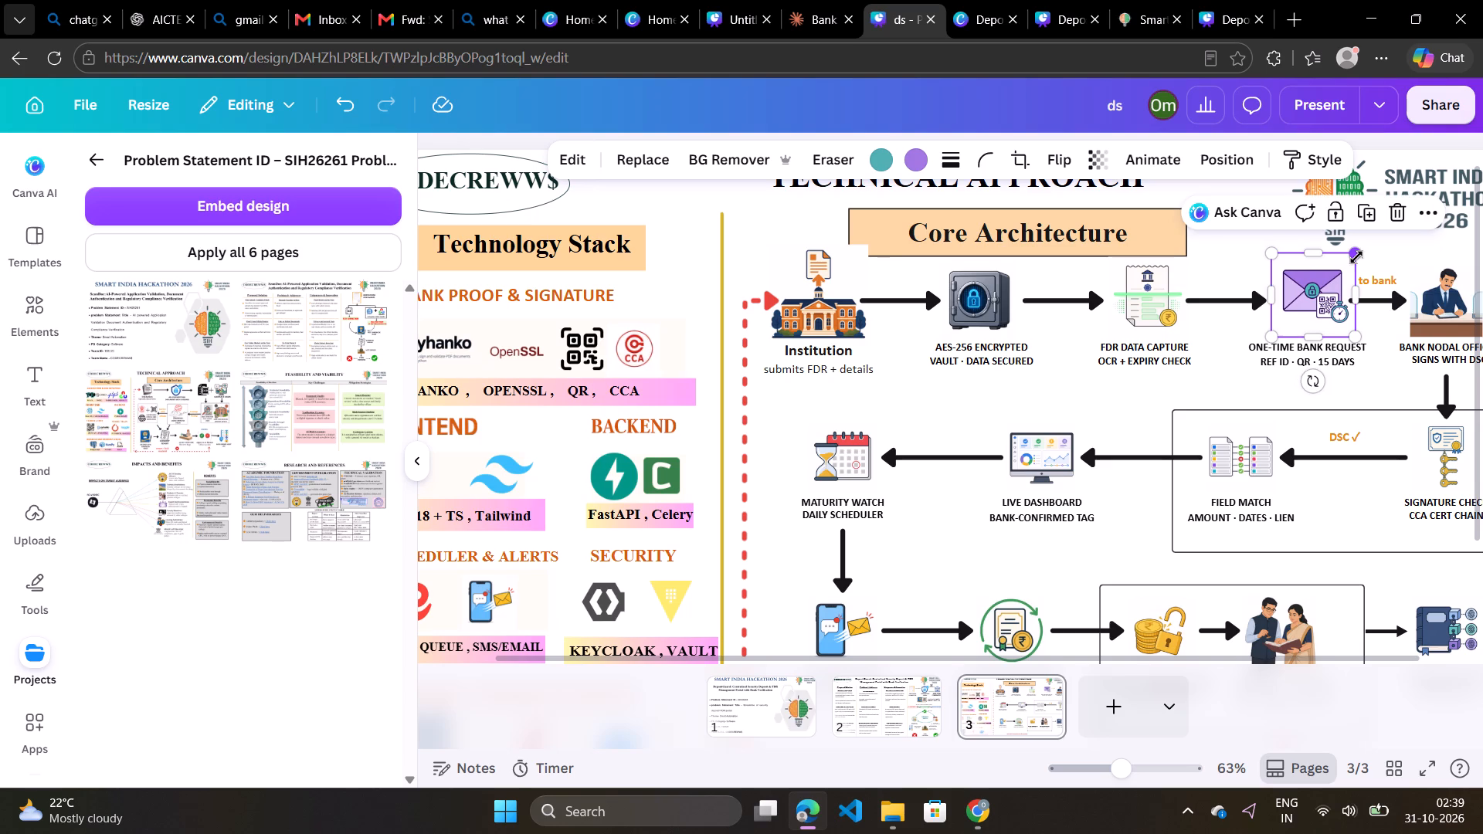
{"action": "left_click", "coordinate": [1274, 331]}
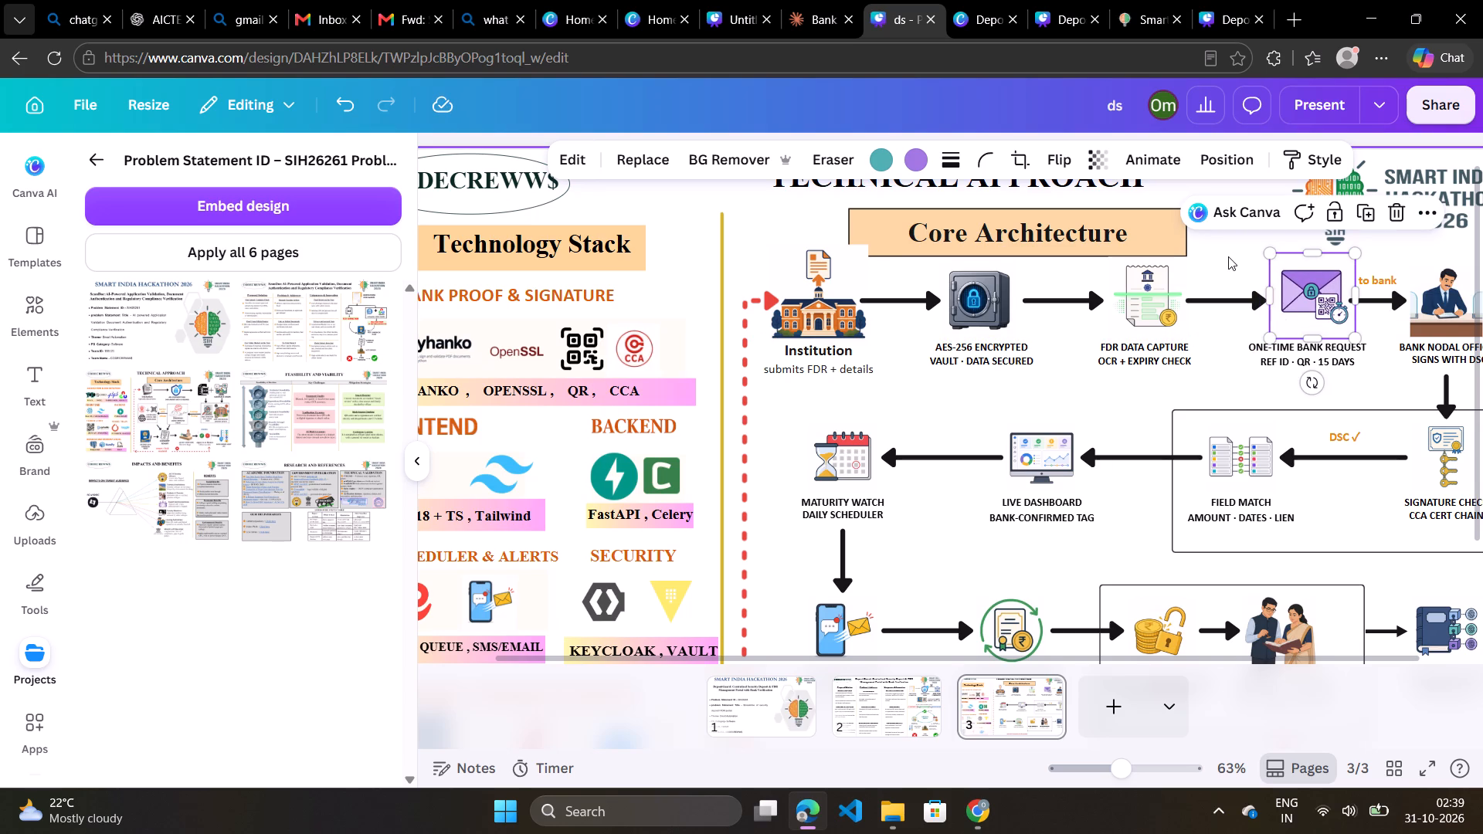
{"action": "left_click", "coordinate": [744, 147]}
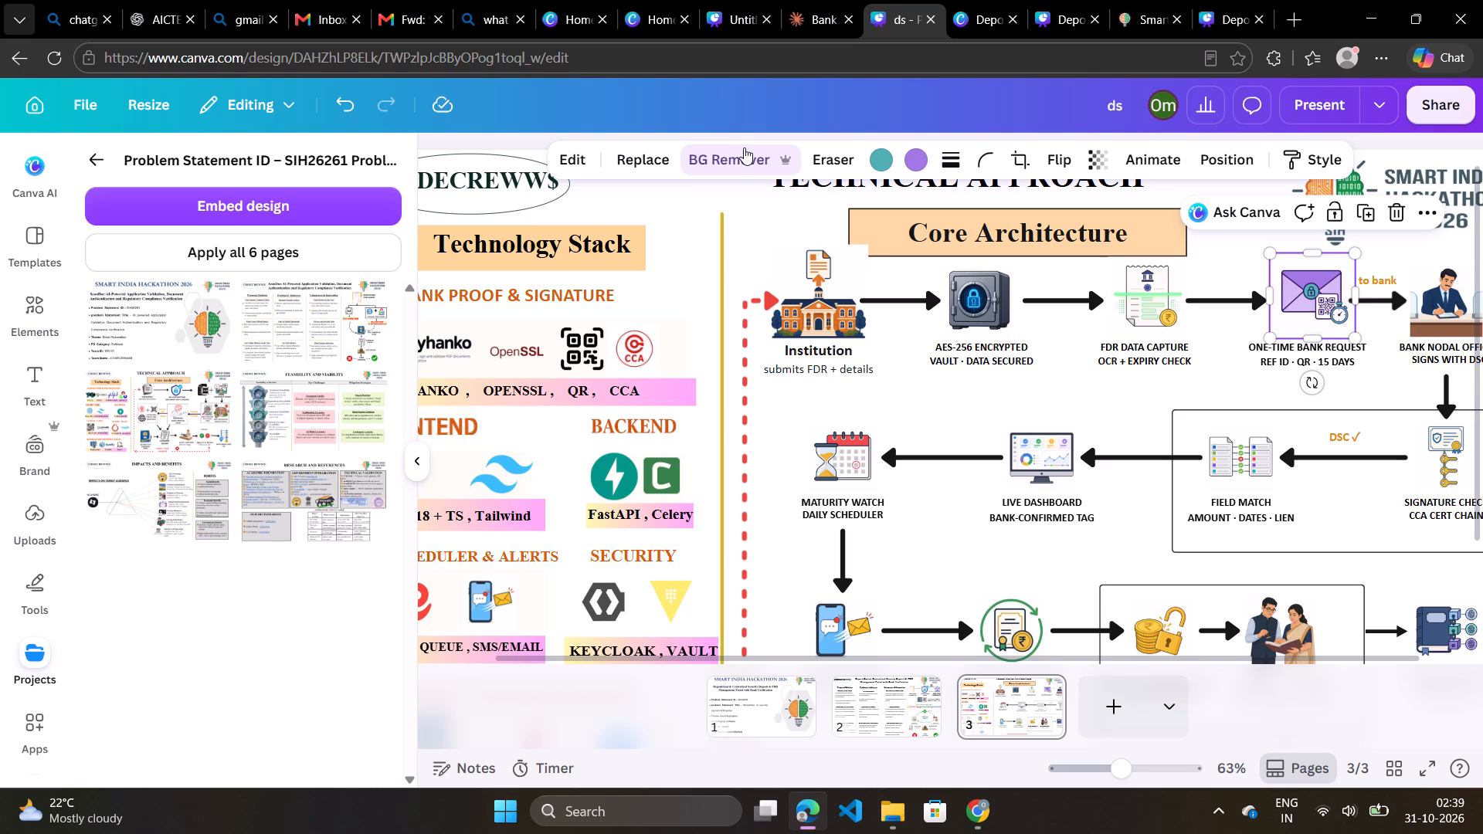
{"action": "left_click", "coordinate": [1093, 393]}
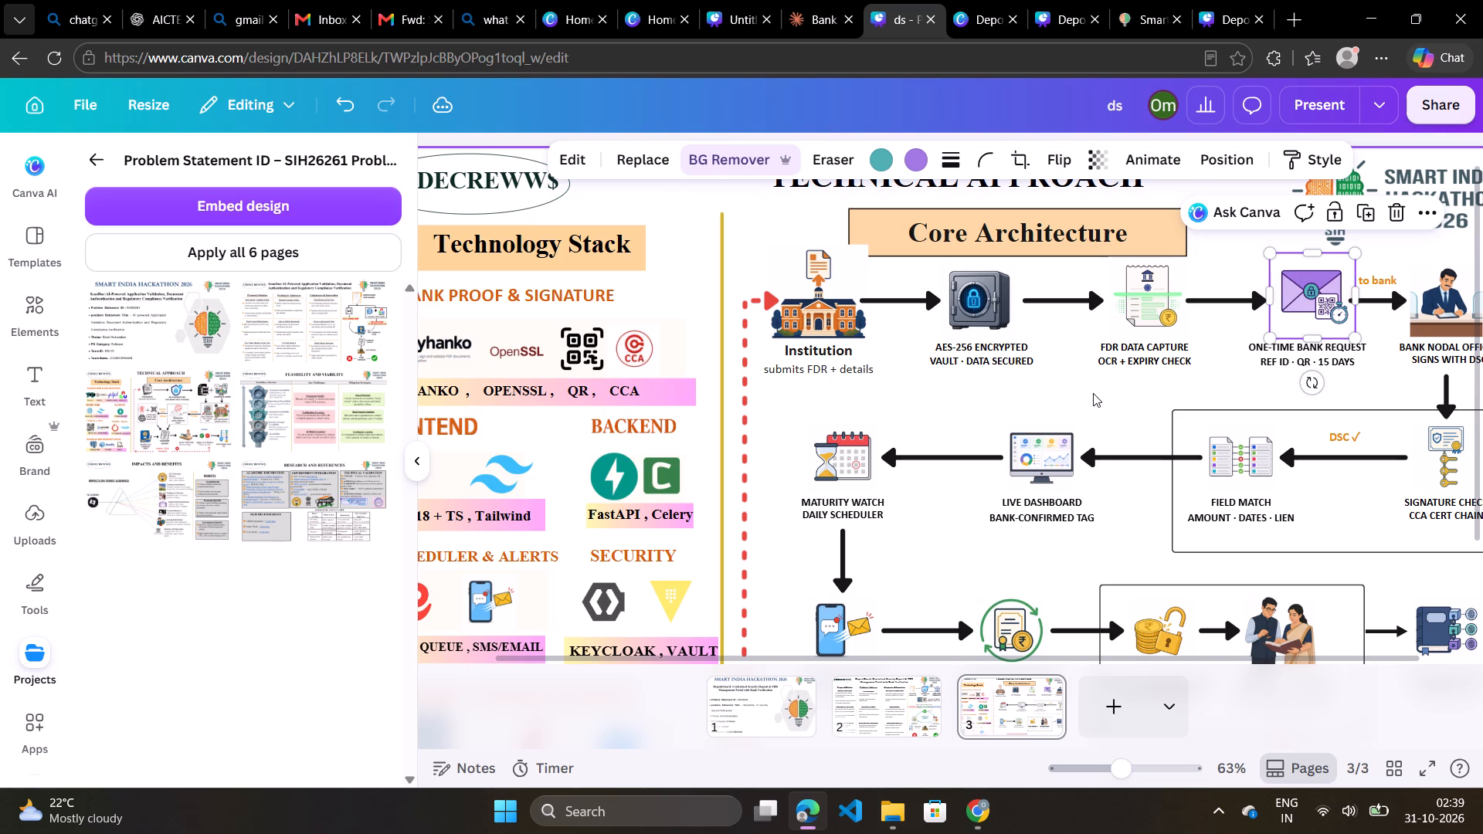
{"action": "left_click", "coordinate": [1293, 287]}
{"action": "left_click_drag", "start_coordinate": [1271, 346], "coordinate": [1263, 351]}
{"action": "left_click", "coordinate": [1230, 379]}
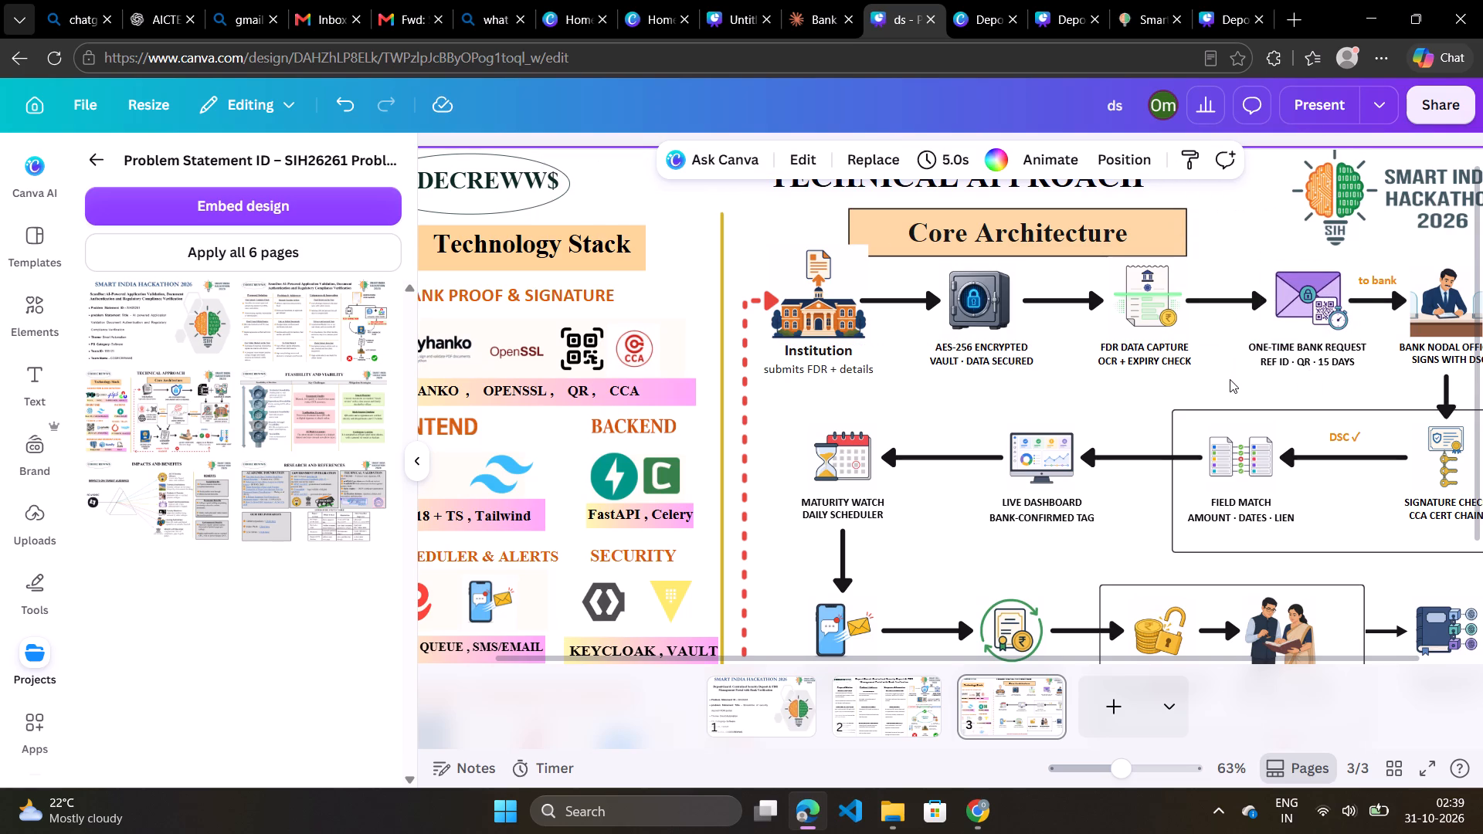
Set the font size of the orange "to bank" label to 17.
{"action": "left_click", "coordinate": [1382, 283]}
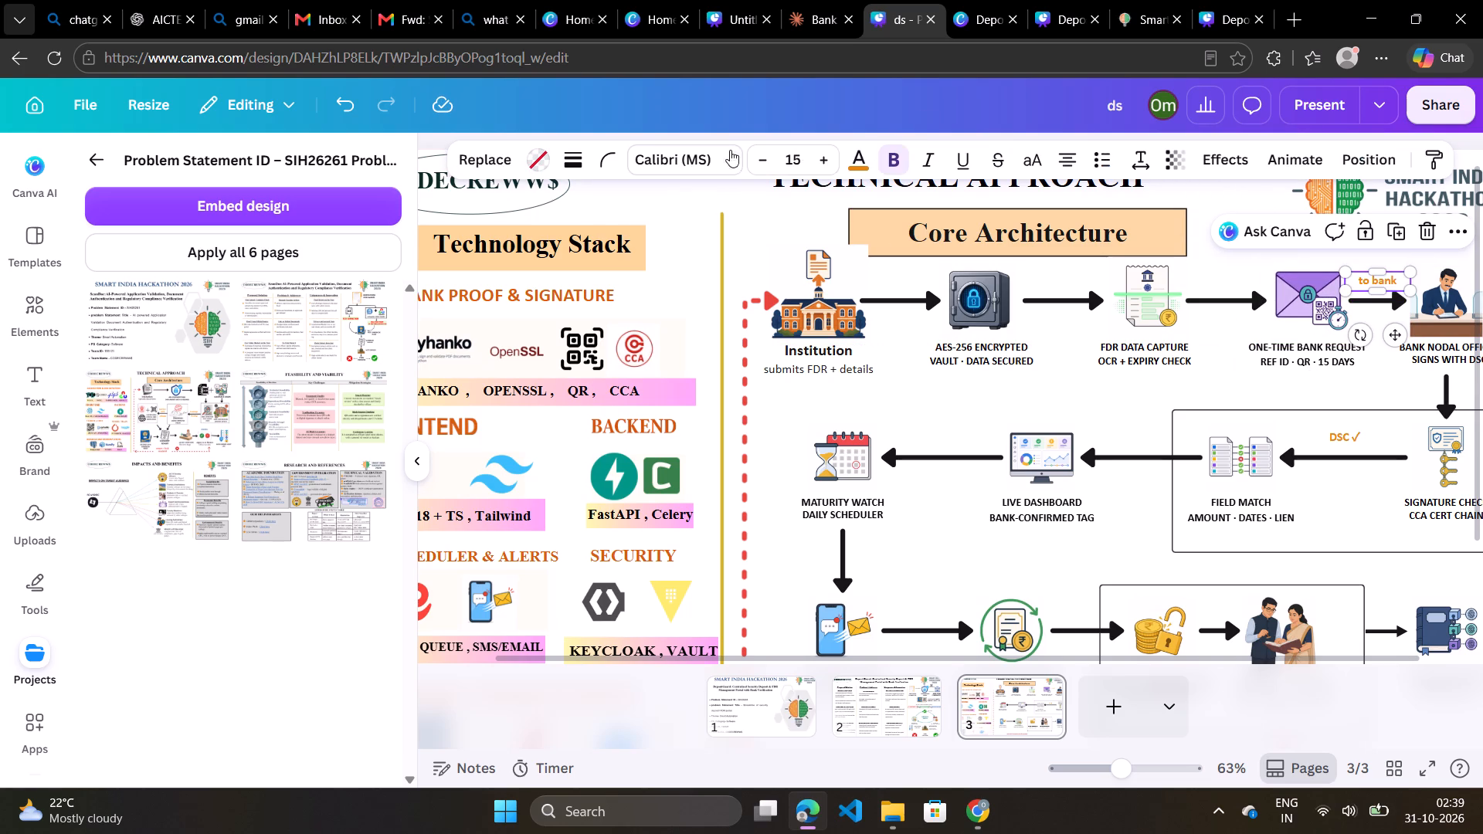
{"action": "double_click", "coordinate": [821, 164]}
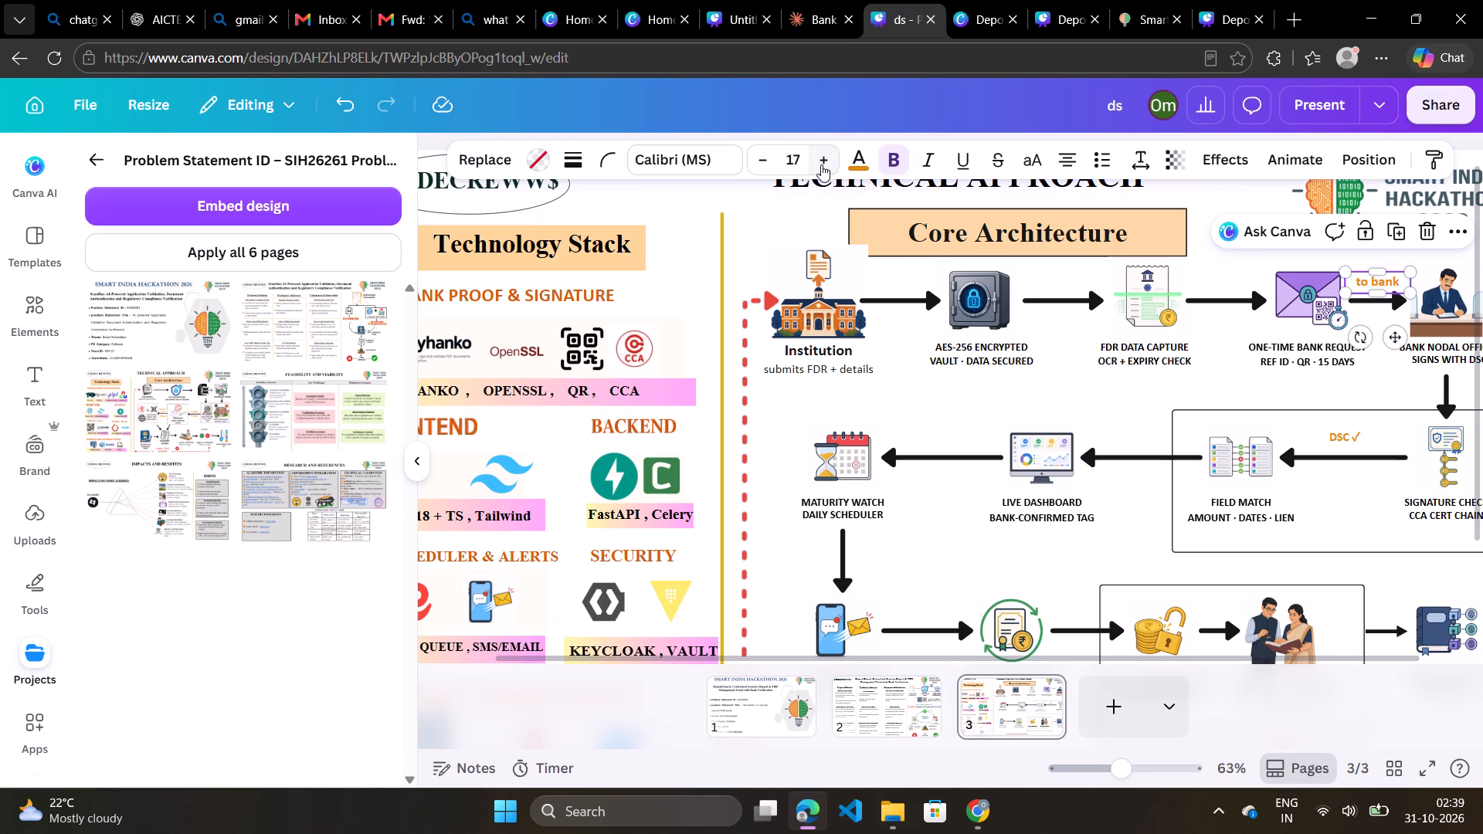
{"action": "left_click", "coordinate": [1066, 402]}
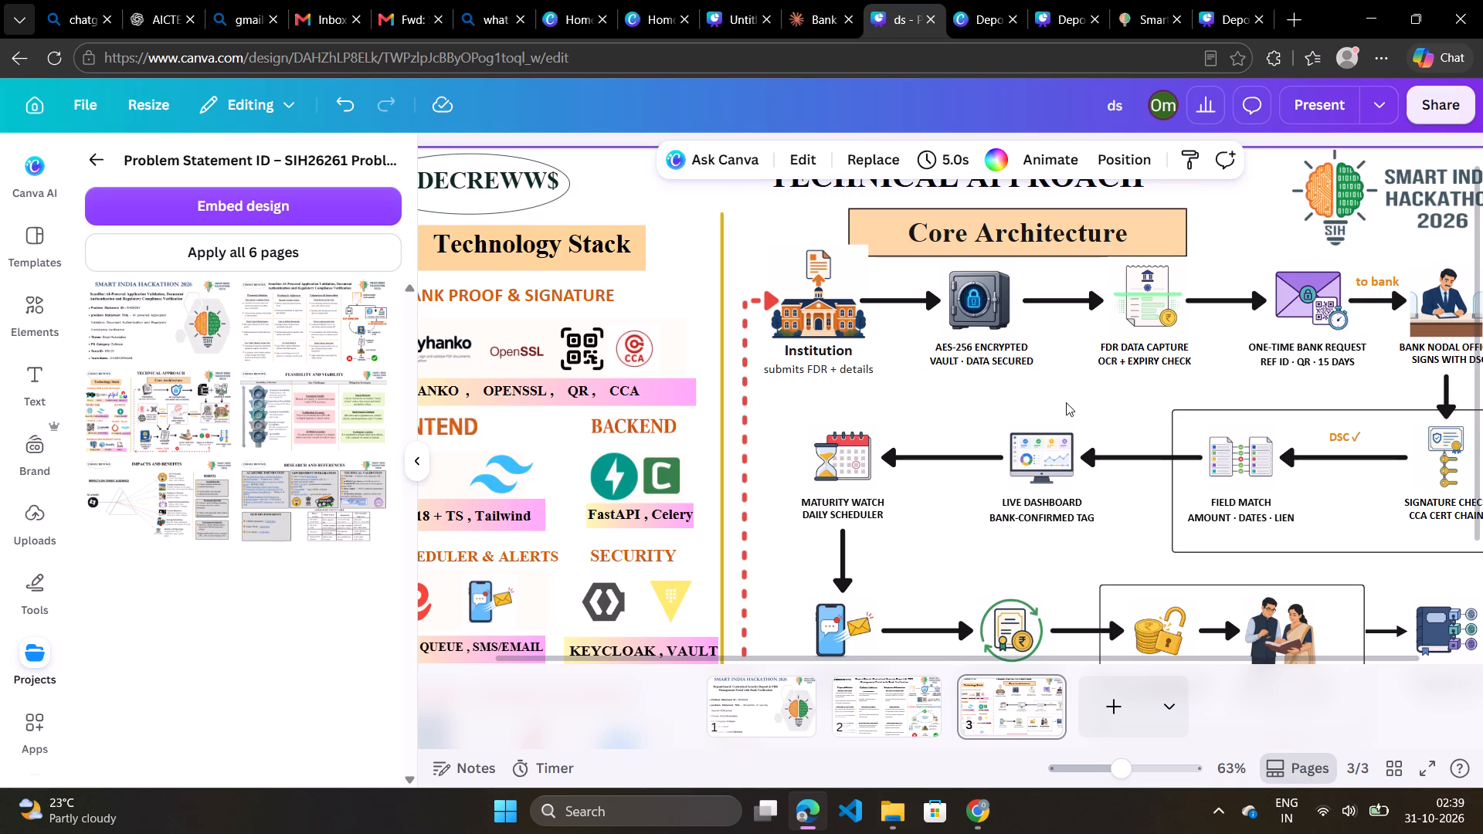
Switch to YouTube in Chrome and play the suggested "Jaggu Dada - Funtanatun" video song.
{"action": "left_click", "coordinate": [976, 809]}
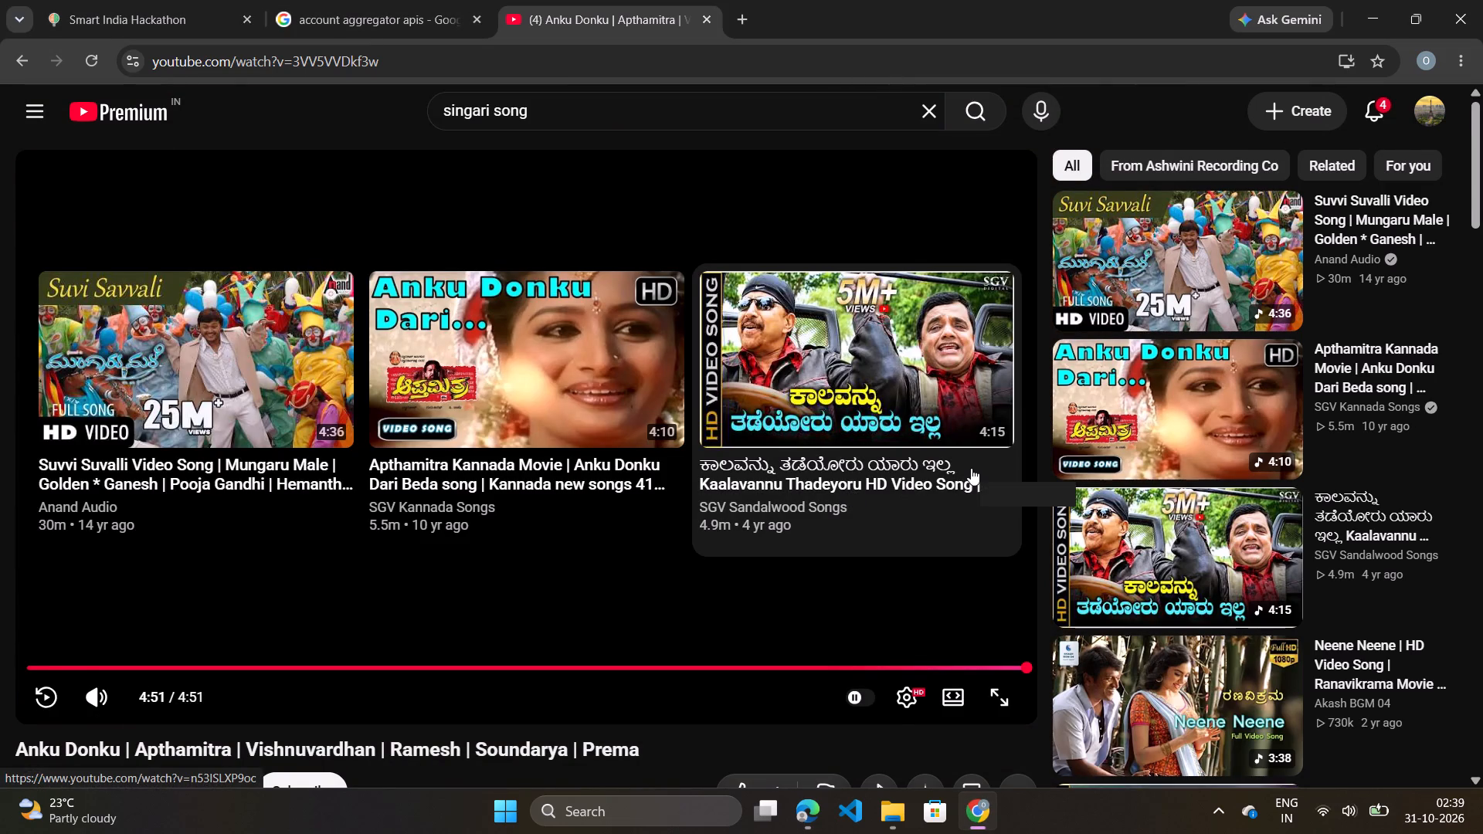
{"action": "scroll", "coordinate": [971, 468], "scroll_direction": "down", "scroll_amount": 2}
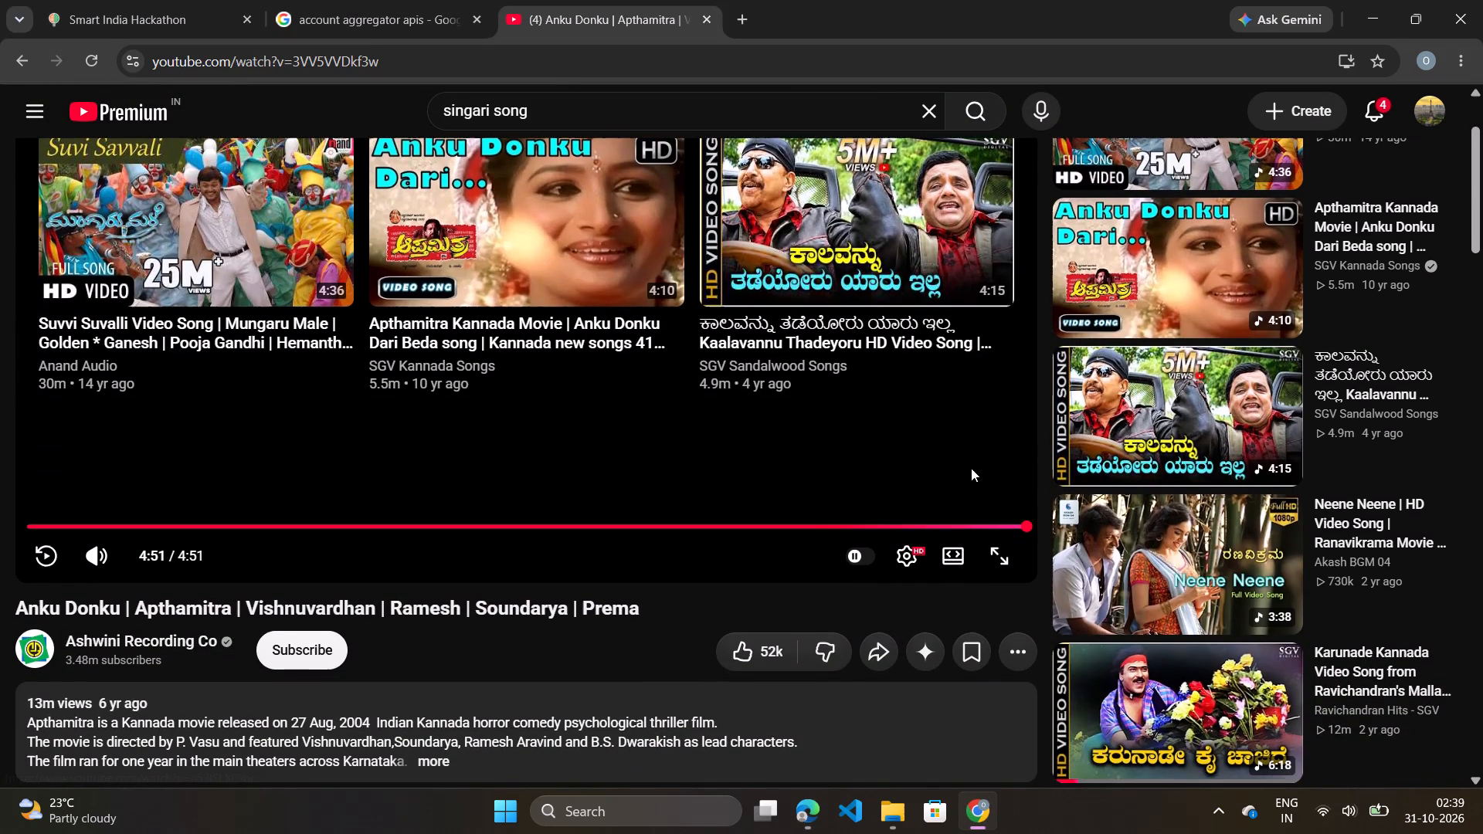
{"action": "scroll", "coordinate": [971, 468], "scroll_direction": "down", "scroll_amount": 3}
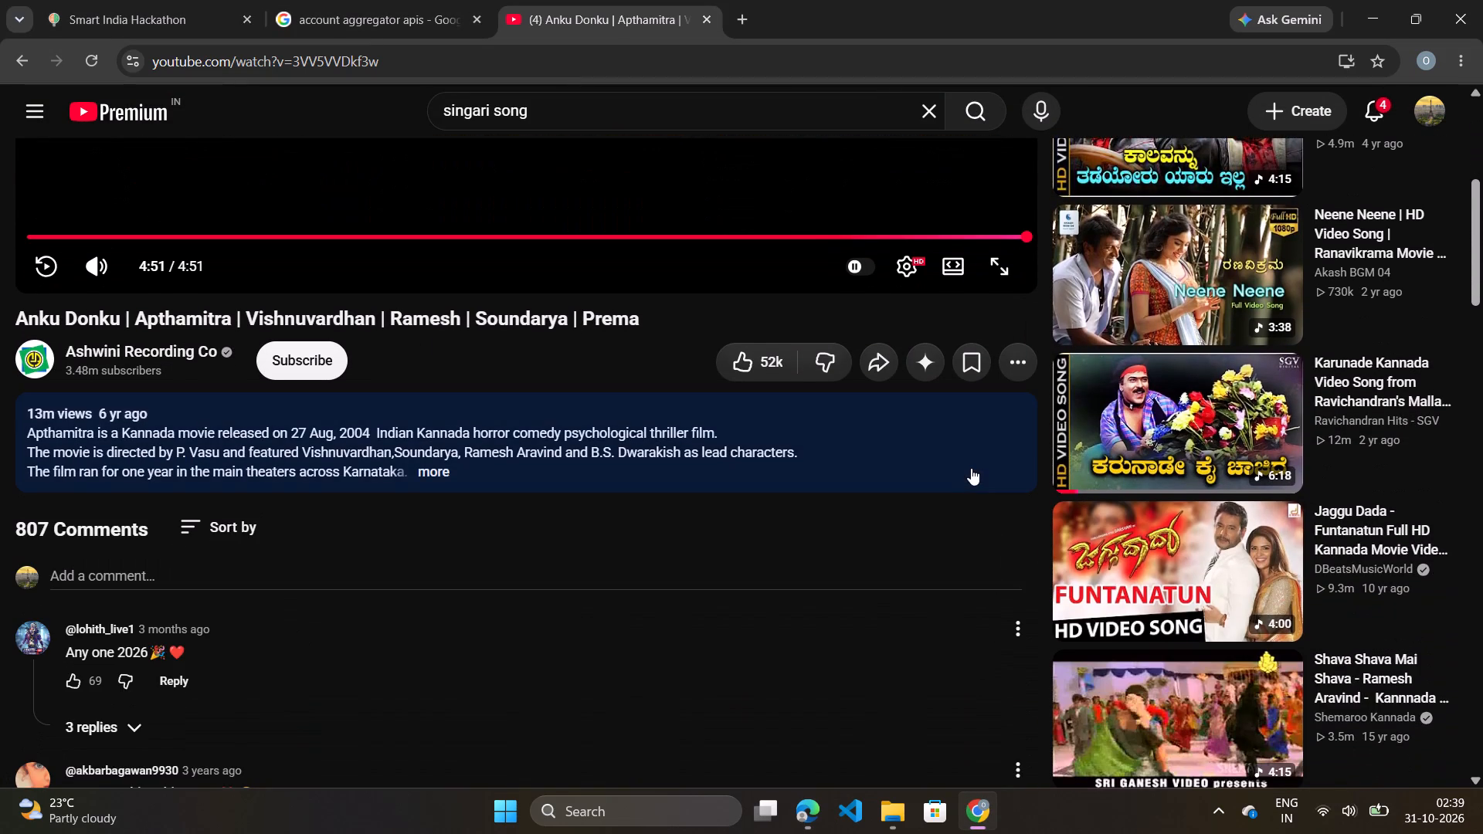
{"action": "scroll", "coordinate": [971, 468], "scroll_direction": "down", "scroll_amount": 1}
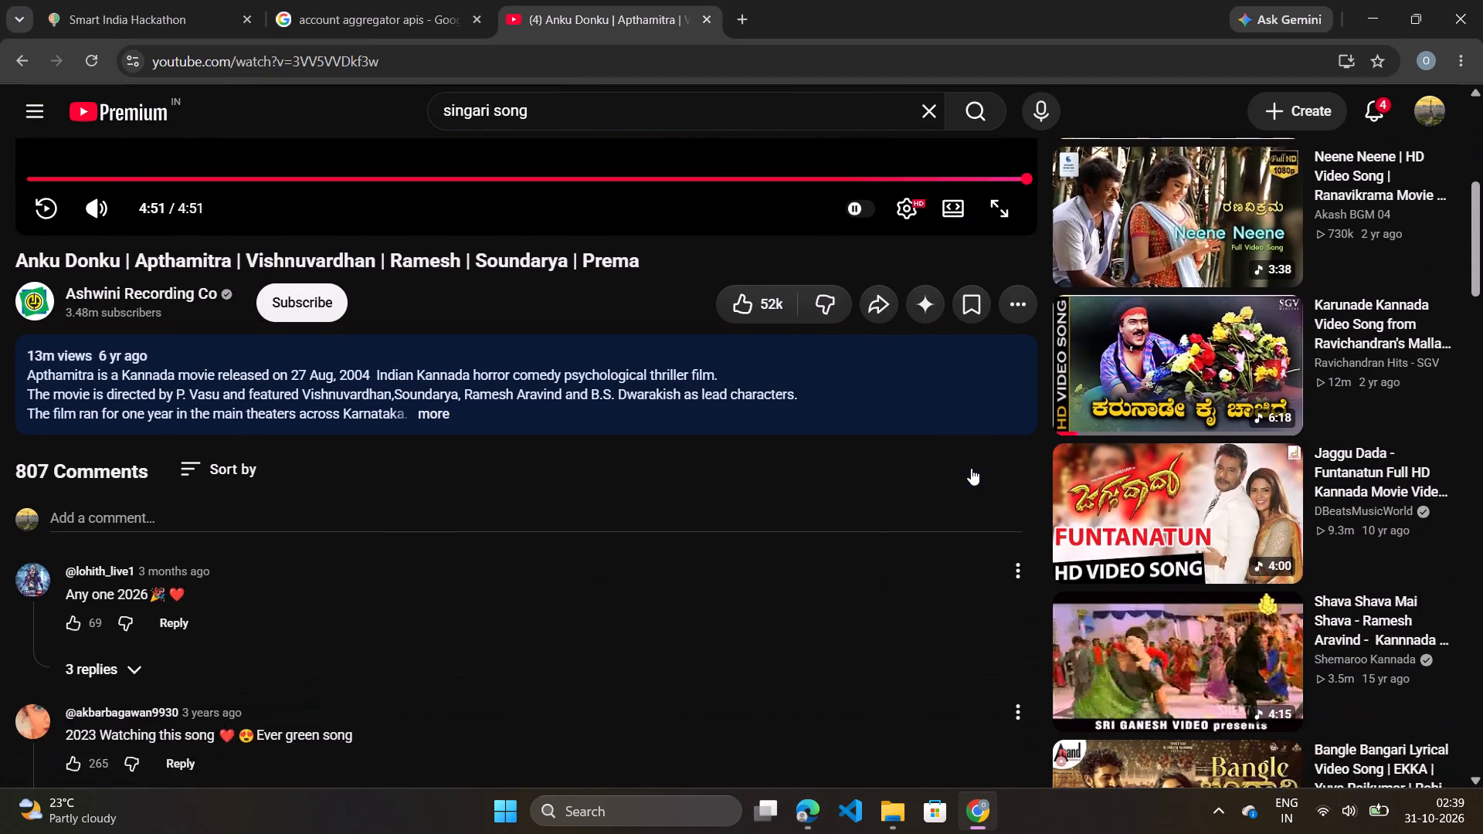
{"action": "scroll", "coordinate": [971, 468], "scroll_direction": "down", "scroll_amount": 2}
{"action": "left_click", "coordinate": [1111, 343]}
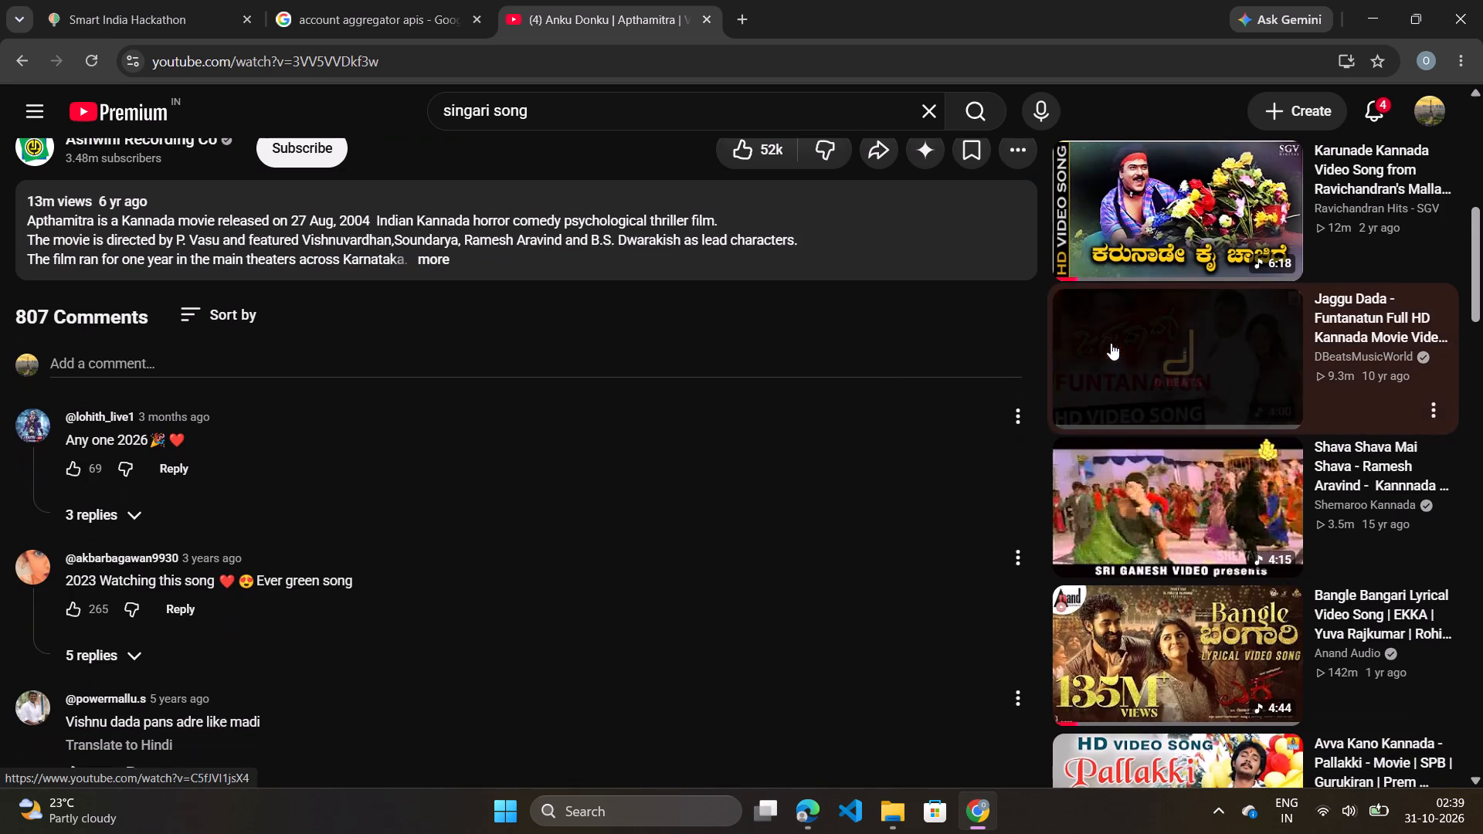
{"action": "left_click", "coordinate": [728, 497]}
Skip back 5 seconds in the Jaggu Dada song video and pause it.
{"action": "scroll", "coordinate": [728, 497], "scroll_direction": "down", "scroll_amount": 5}
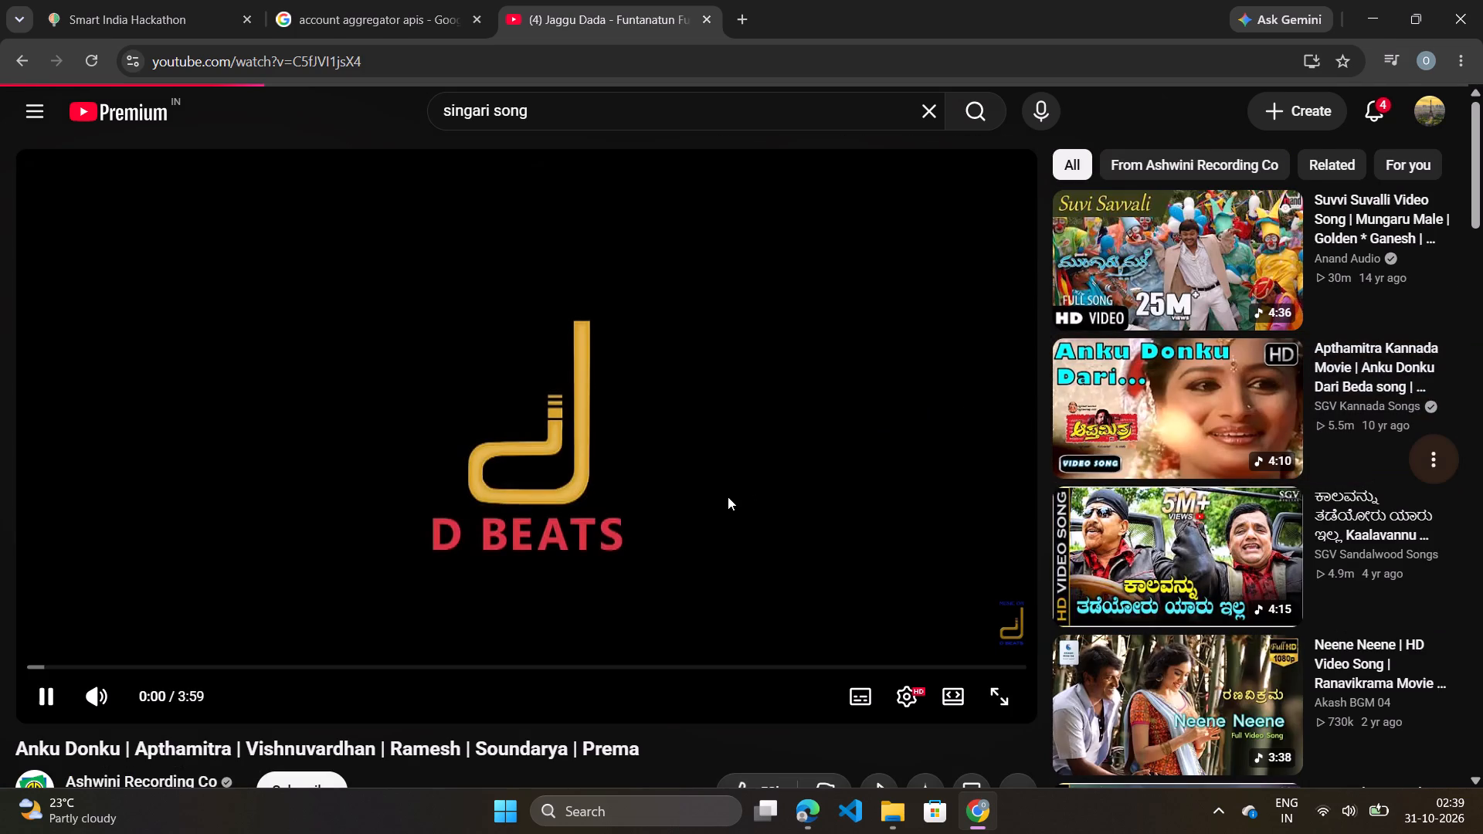
{"action": "scroll", "coordinate": [728, 497], "scroll_direction": "down", "scroll_amount": 3}
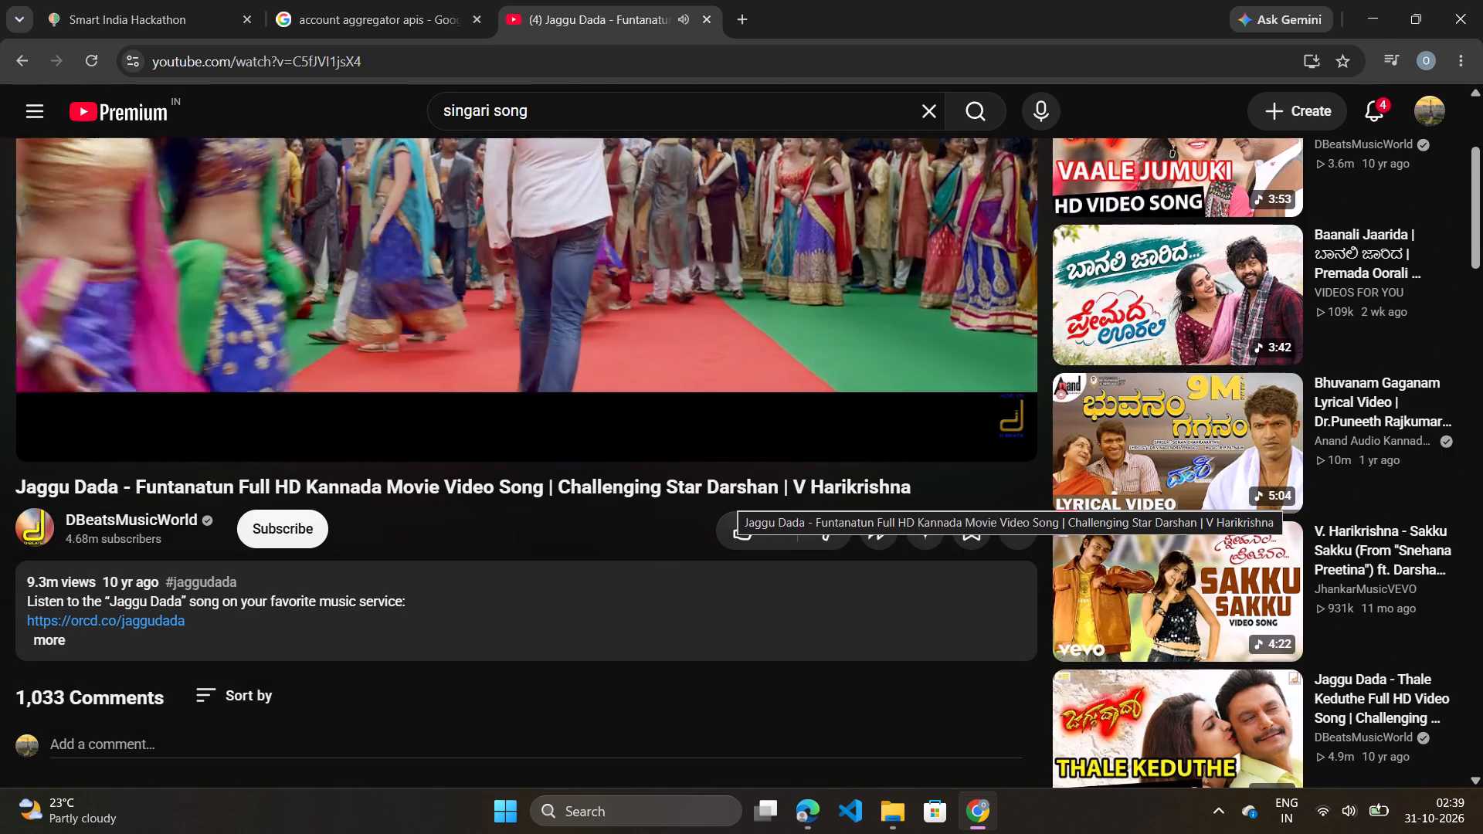
{"action": "scroll", "coordinate": [728, 497], "scroll_direction": "down", "scroll_amount": 3}
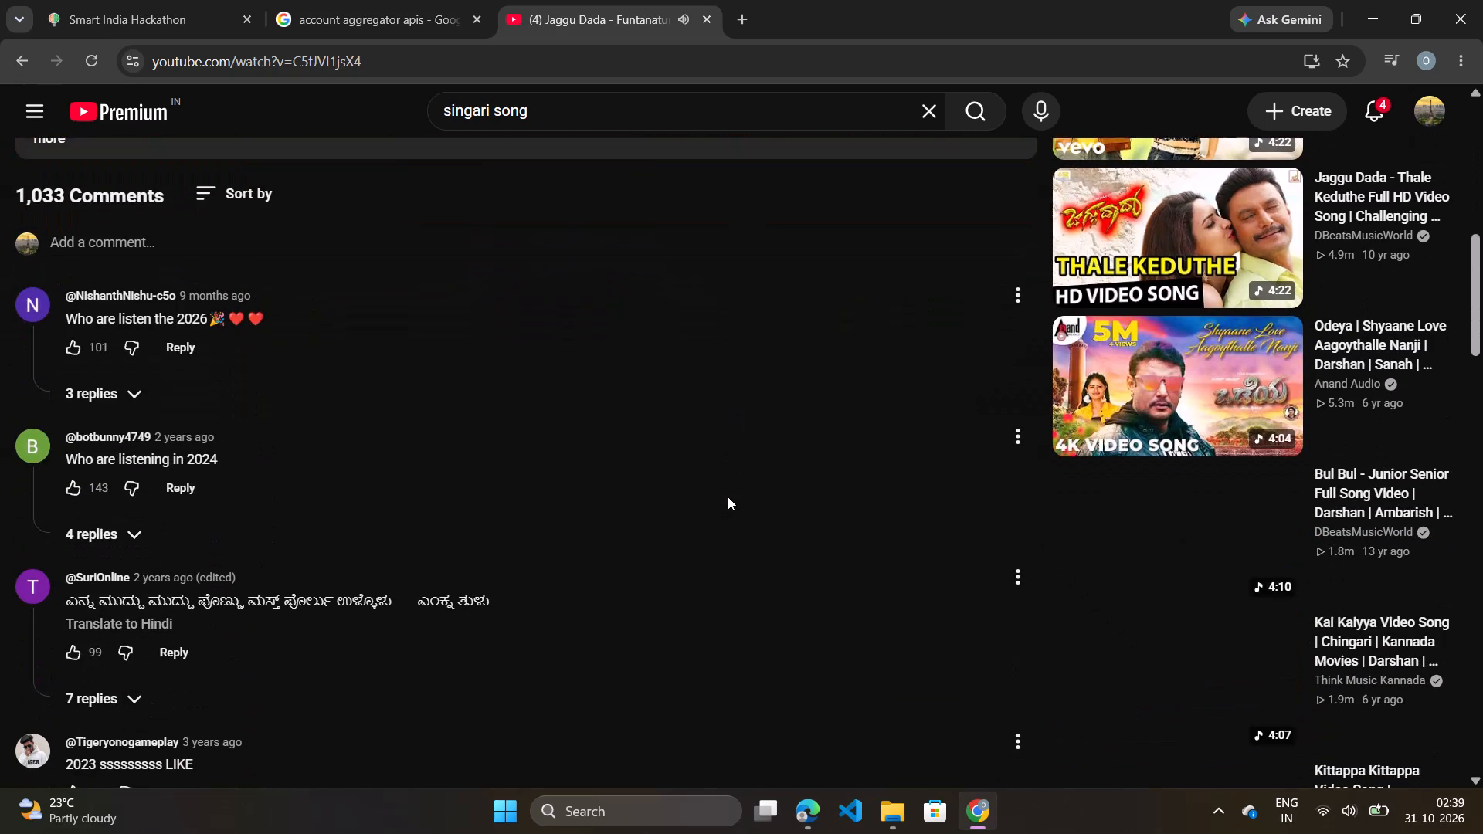
{"action": "scroll", "coordinate": [728, 497], "scroll_direction": "down", "scroll_amount": 1}
{"action": "scroll", "coordinate": [728, 497], "scroll_direction": "up", "scroll_amount": 7}
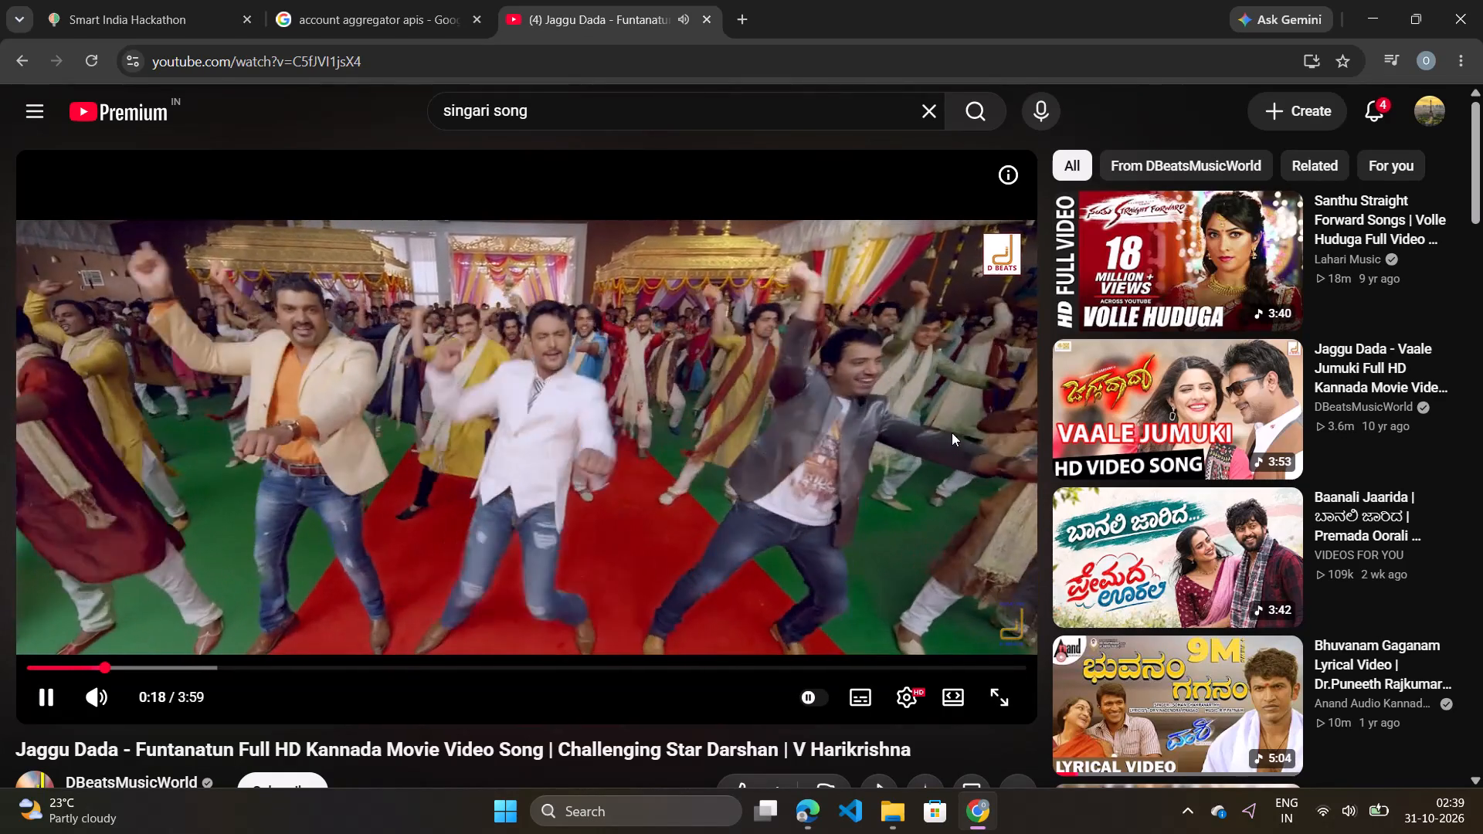
{"action": "left_click", "coordinate": [949, 412]}
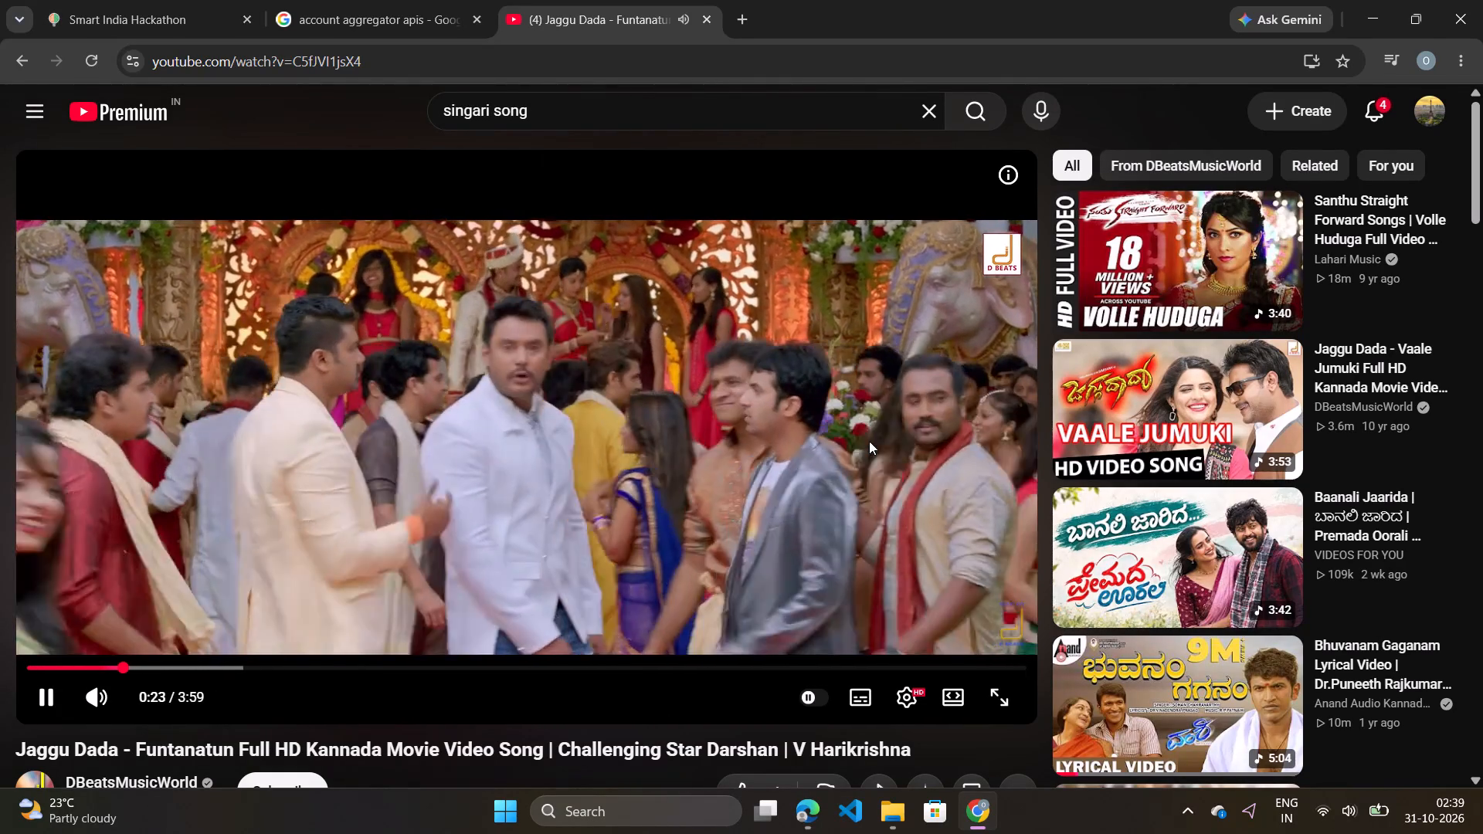
{"action": "left_click", "coordinate": [1005, 390]}
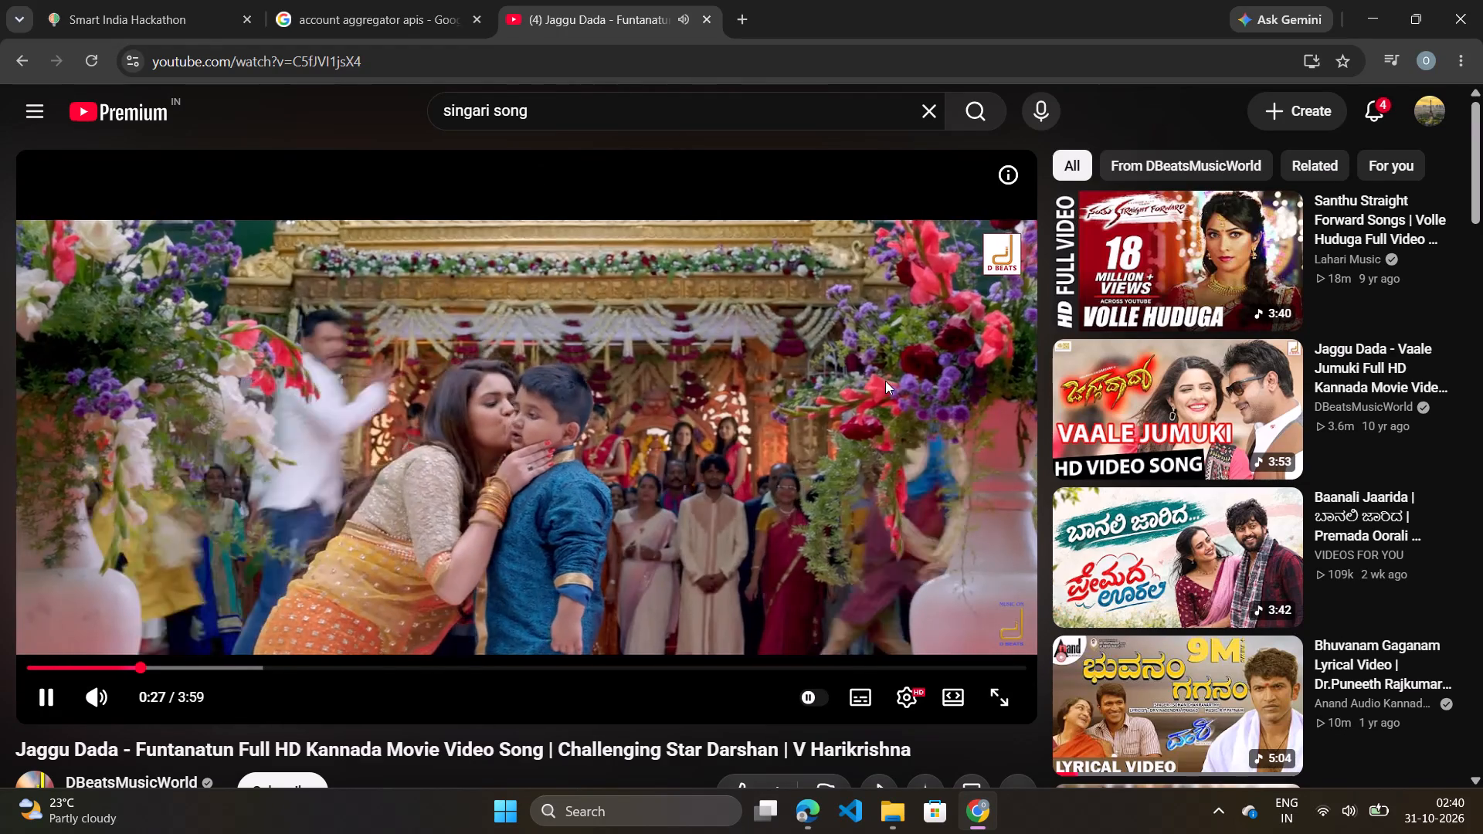
{"action": "key", "text": "Left"}
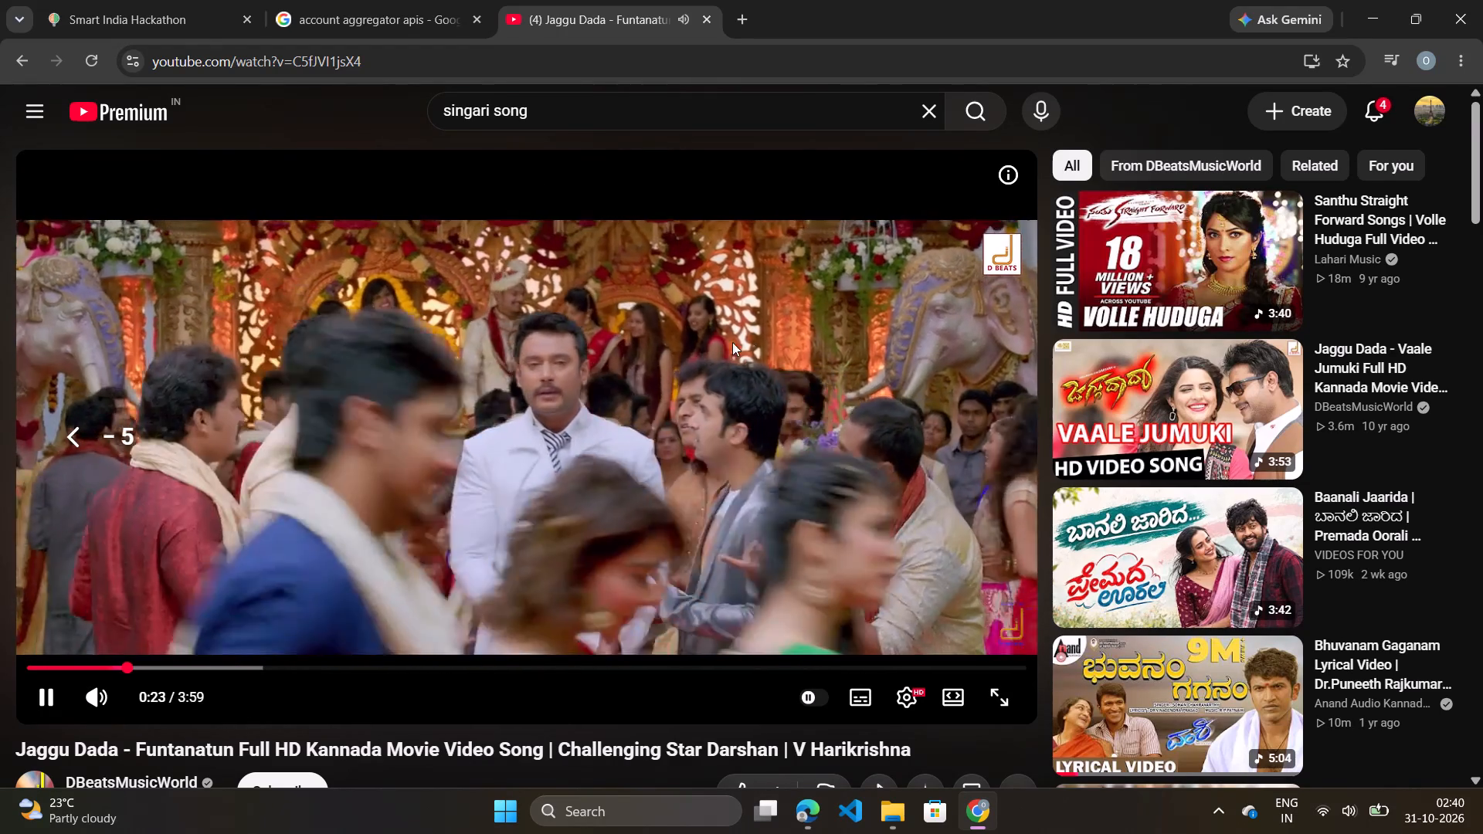
{"action": "left_click", "coordinate": [711, 362]}
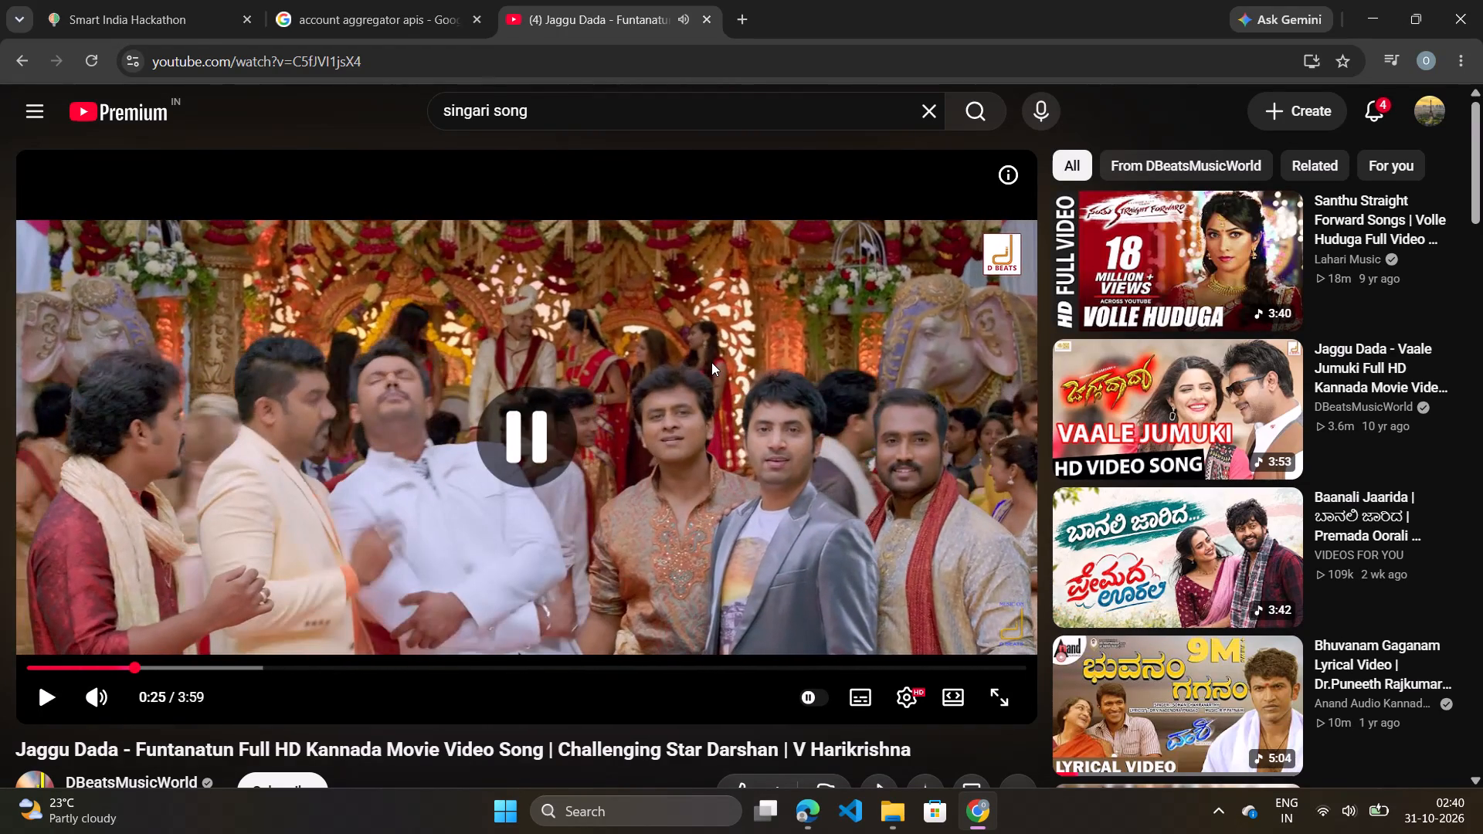
Resume playback of the Jaggu Dada song video.
{"action": "left_click", "coordinate": [711, 362]}
{"action": "left_click", "coordinate": [981, 300]}
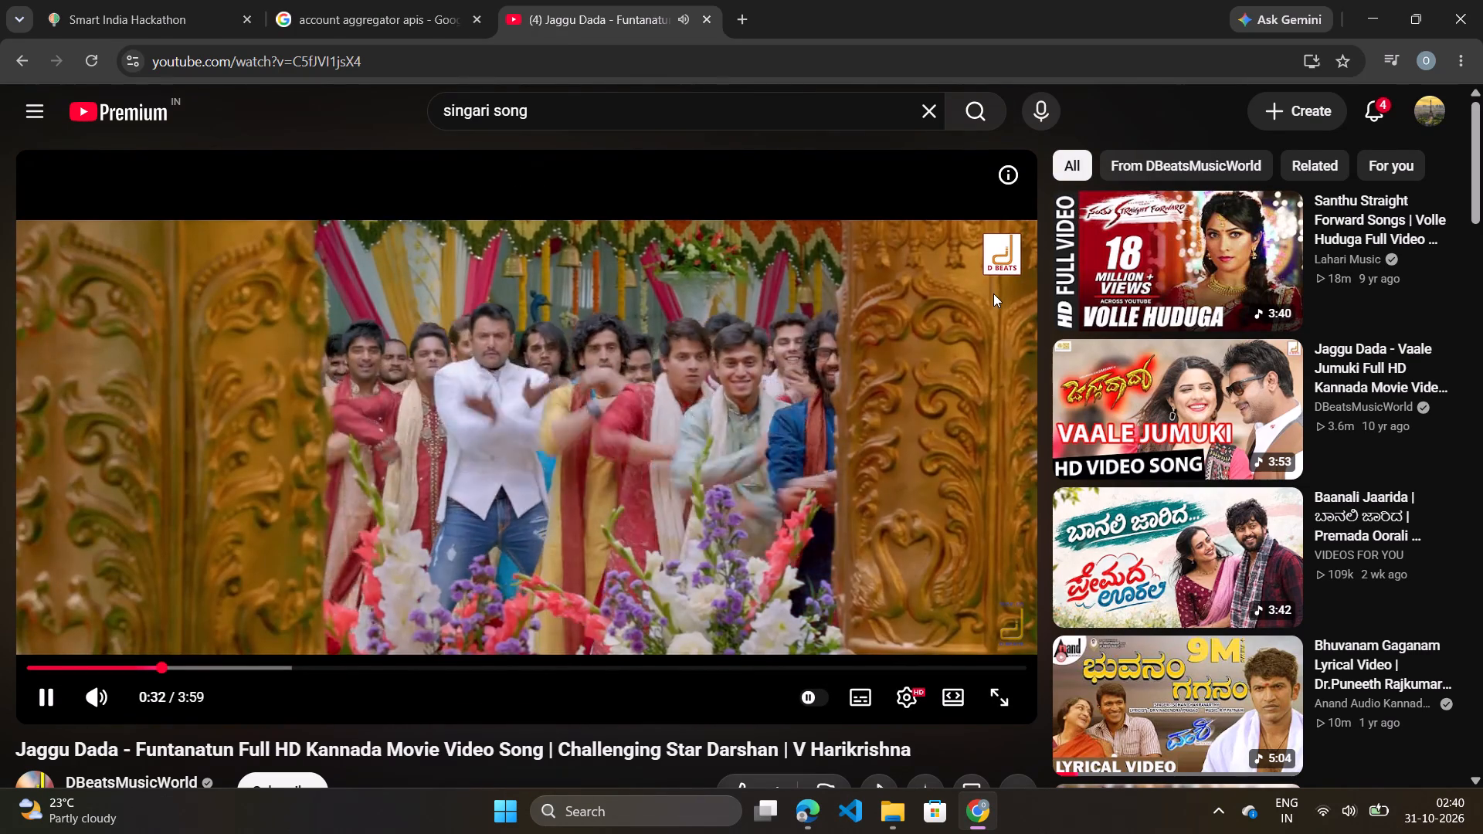
{"action": "left_click", "coordinate": [973, 295]}
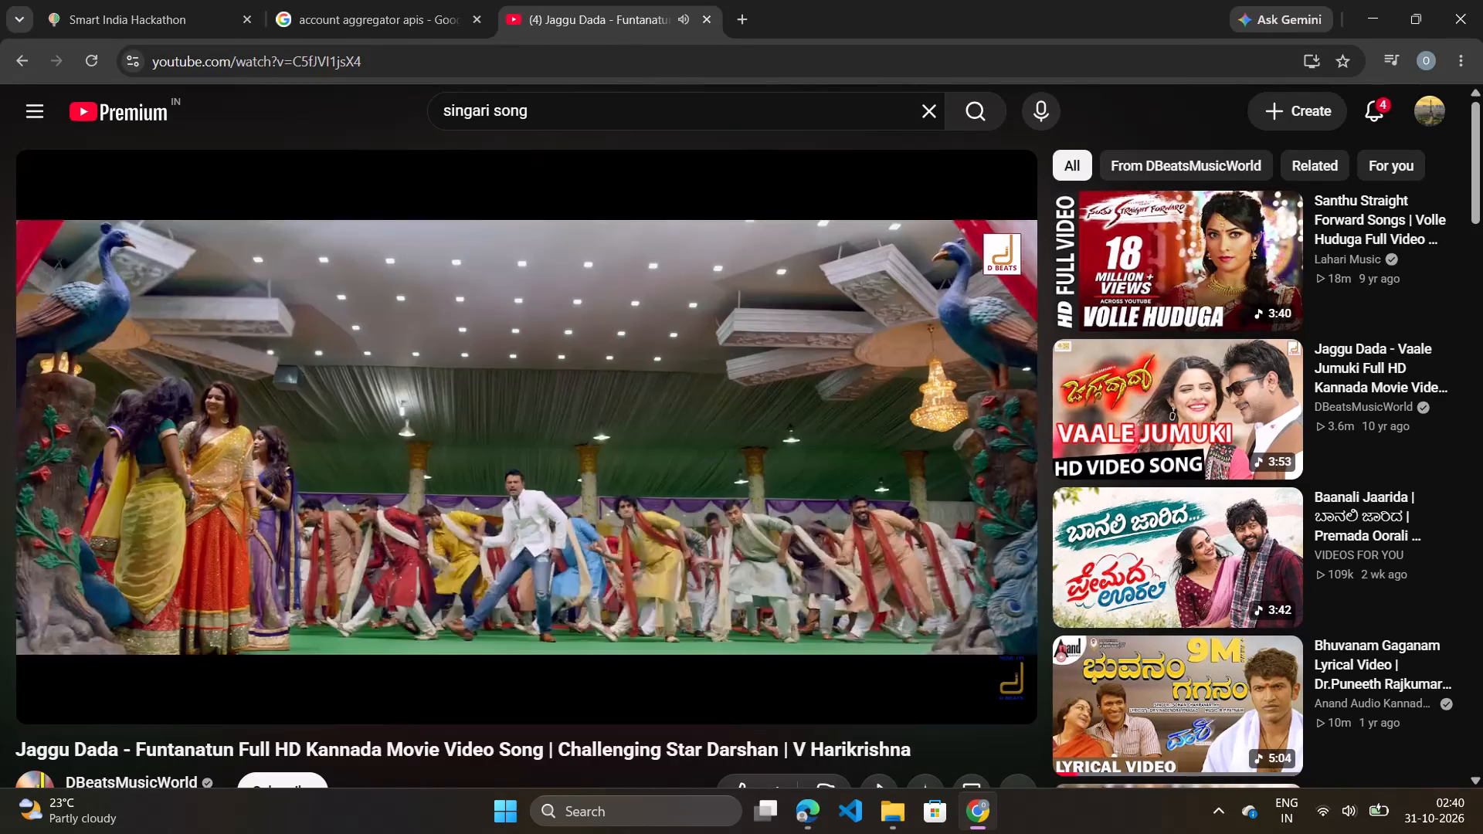
Return to the ds design in Edge, enlarge the FDR Data Capture icon without its background, and recentre it between its arrows.
{"action": "left_click", "coordinate": [476, 0]}
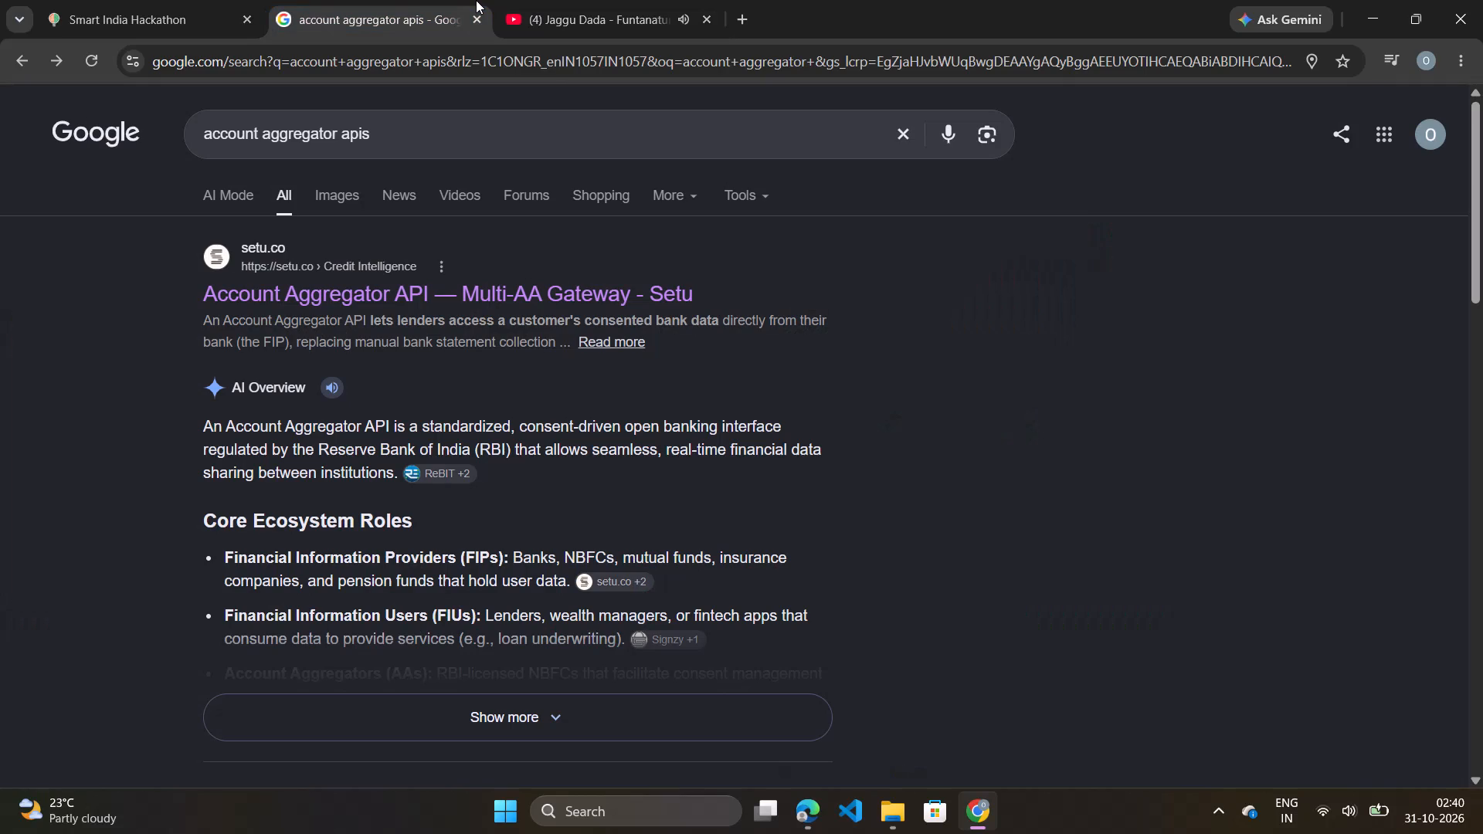
{"action": "left_click", "coordinate": [810, 820]}
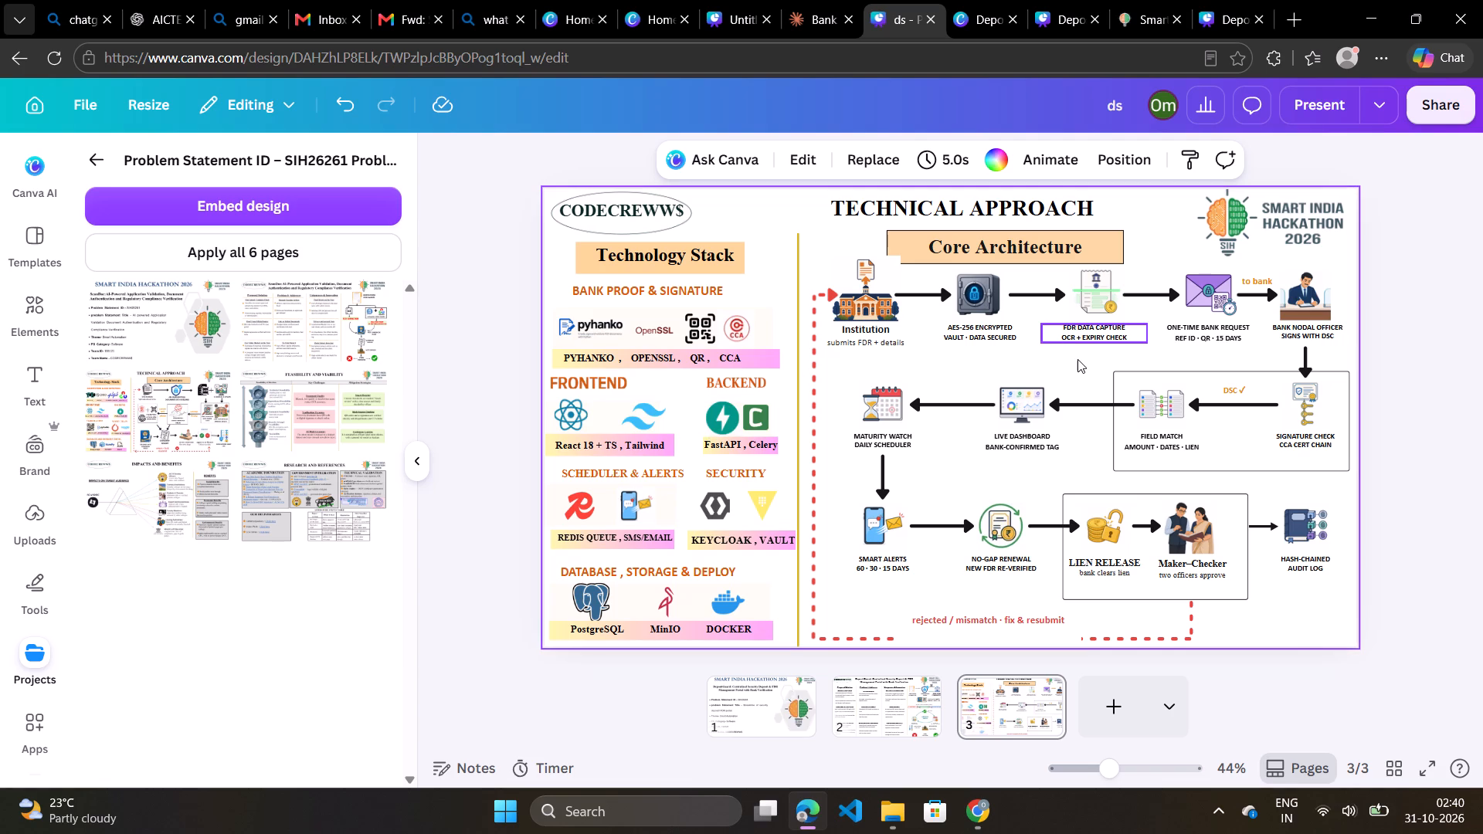
{"action": "scroll", "coordinate": [1077, 359], "scroll_direction": "up", "scroll_amount": 1}
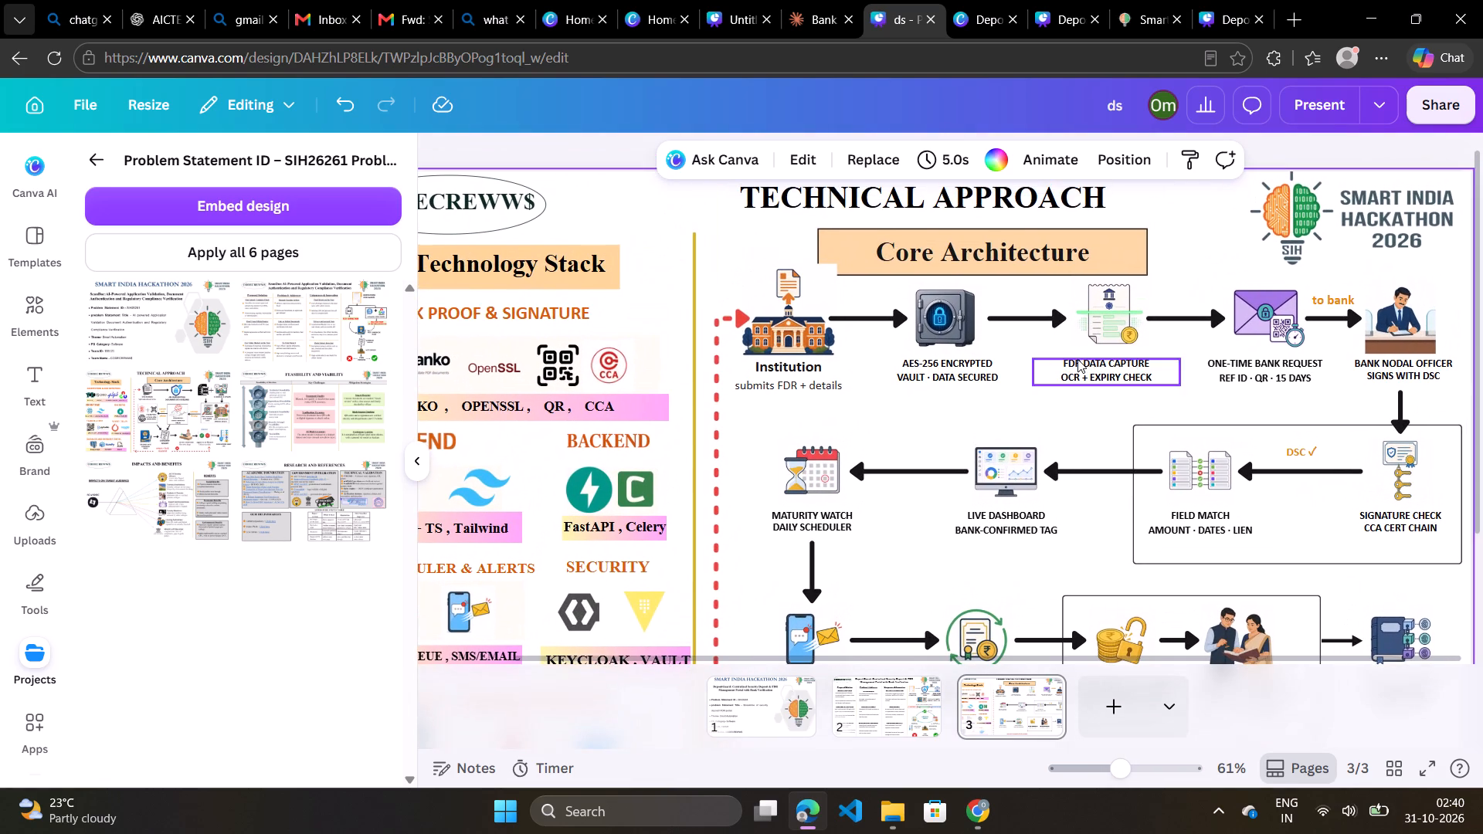
{"action": "left_click", "coordinate": [1139, 317]}
{"action": "left_click_drag", "start_coordinate": [1149, 272], "coordinate": [1163, 261]}
{"action": "left_click", "coordinate": [683, 164]}
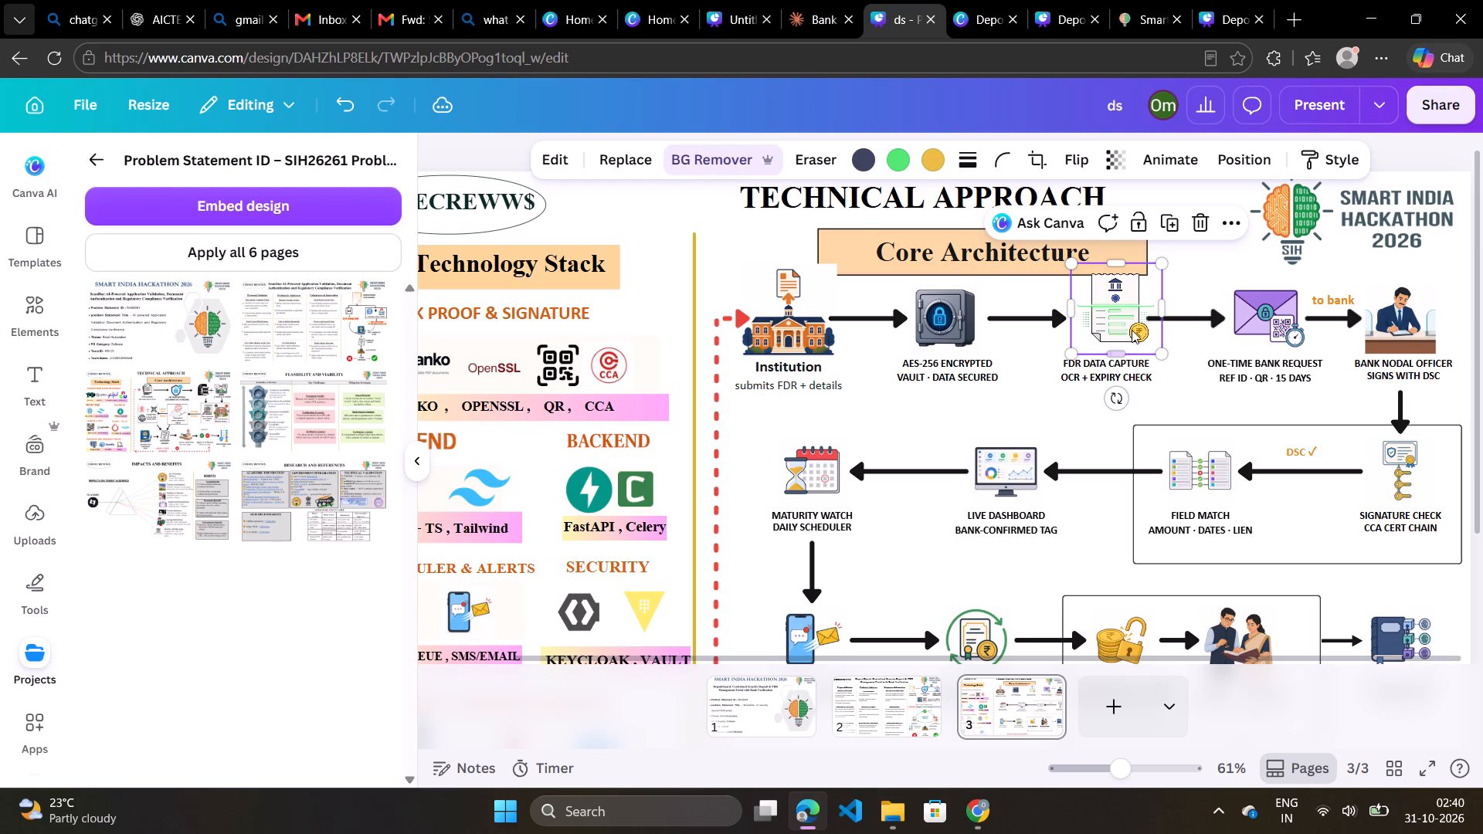
{"action": "left_click_drag", "start_coordinate": [1124, 316], "coordinate": [1106, 326]}
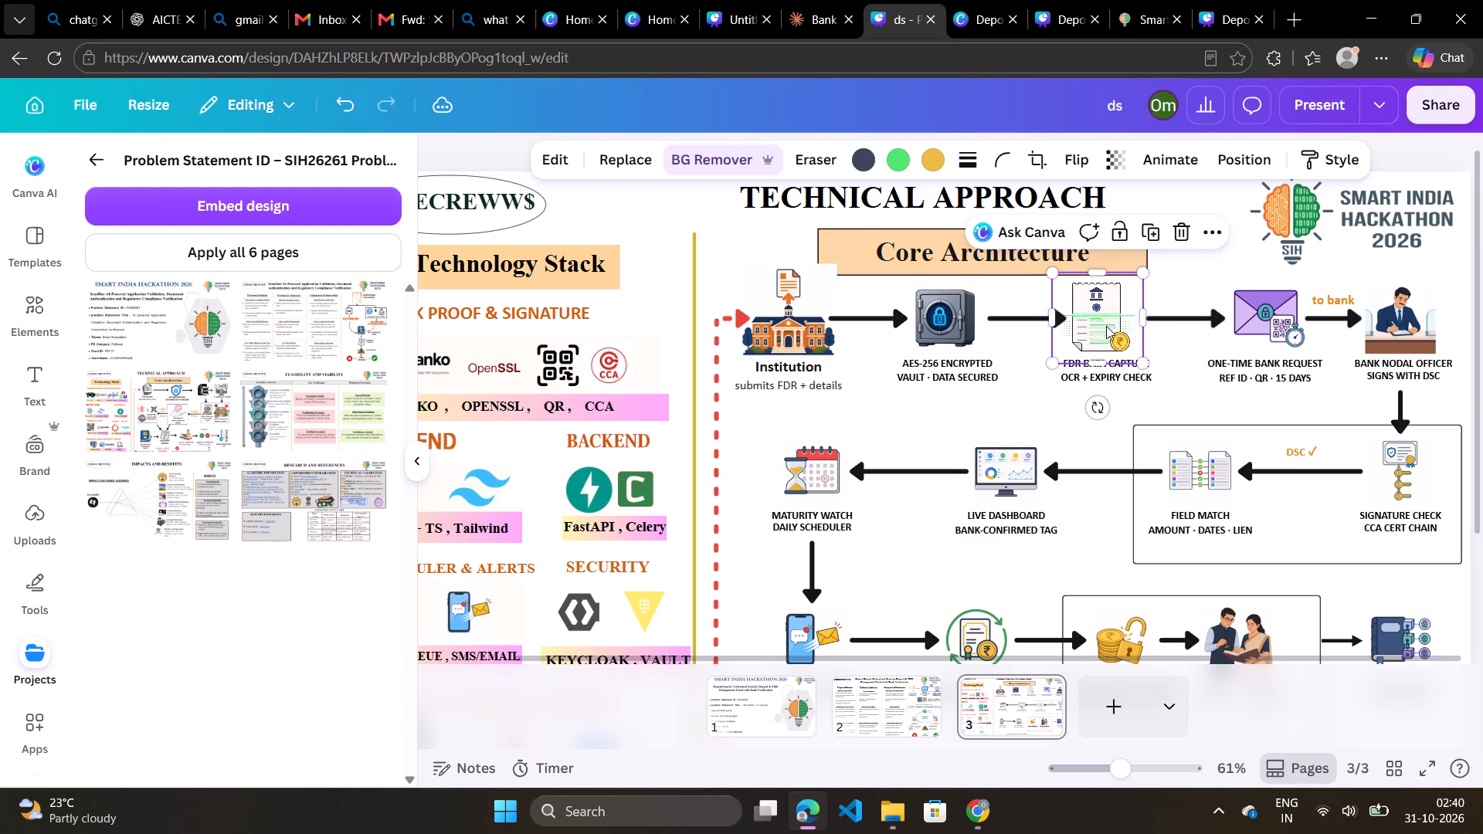
{"action": "left_click", "coordinate": [1189, 358]}
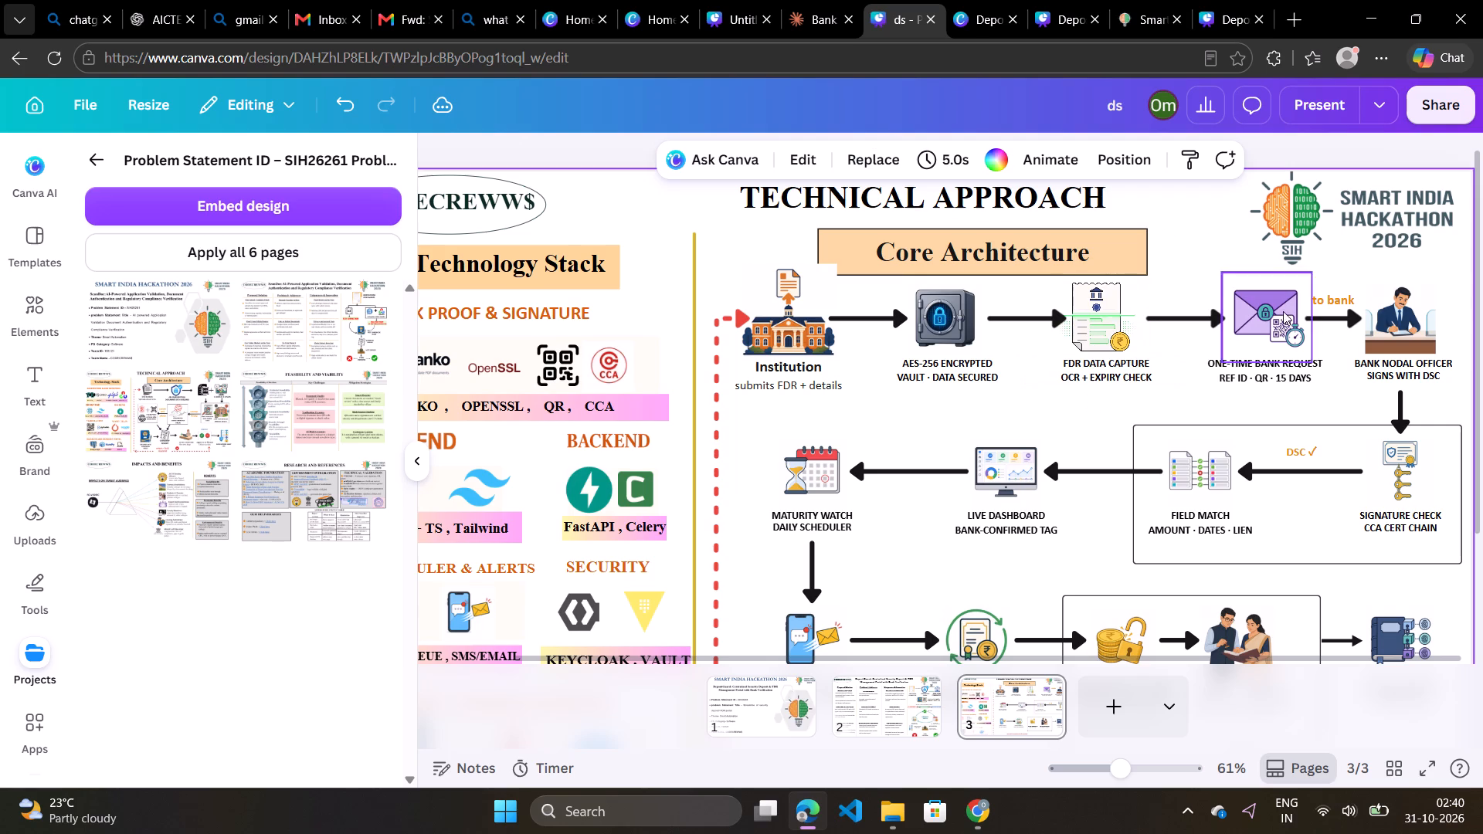
Remove the background of the Bank Nodal Officer icon and enlarge it slightly above its caption.
{"action": "left_click", "coordinate": [1394, 310]}
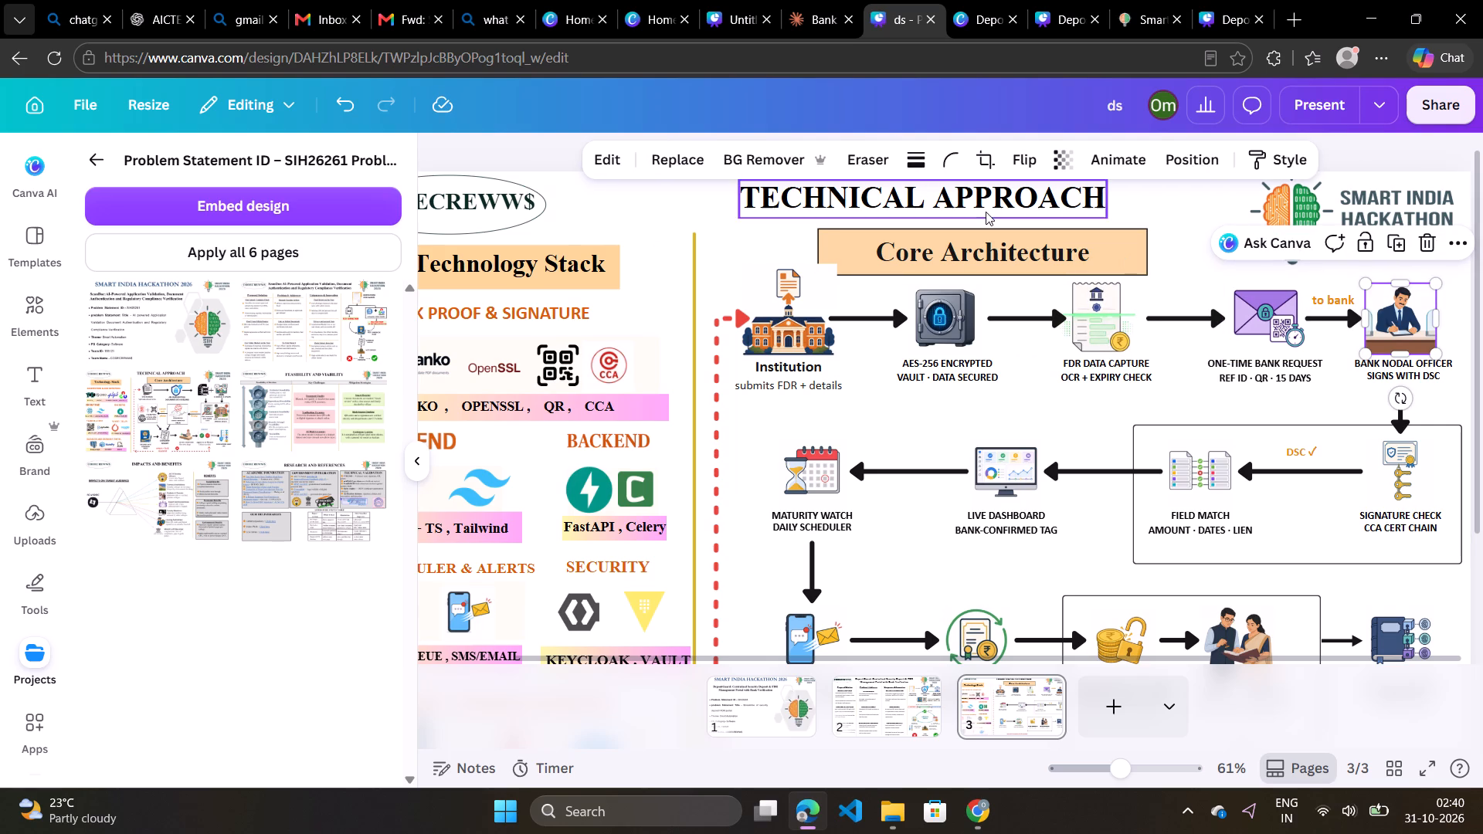
{"action": "left_click", "coordinate": [748, 158]}
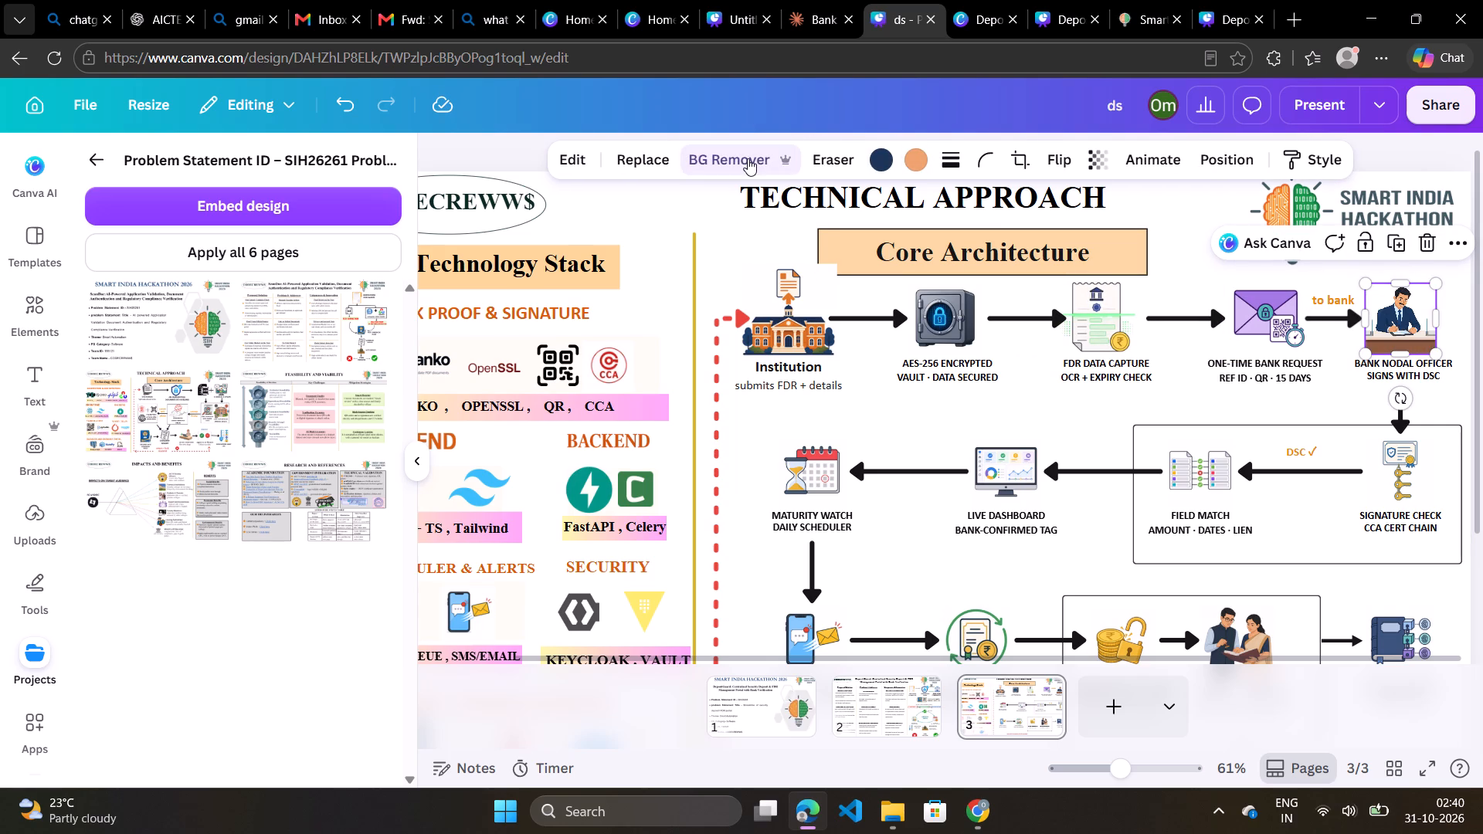
{"action": "left_click_drag", "start_coordinate": [1430, 282], "coordinate": [1439, 280]}
{"action": "left_click_drag", "start_coordinate": [1439, 280], "coordinate": [1459, 271]}
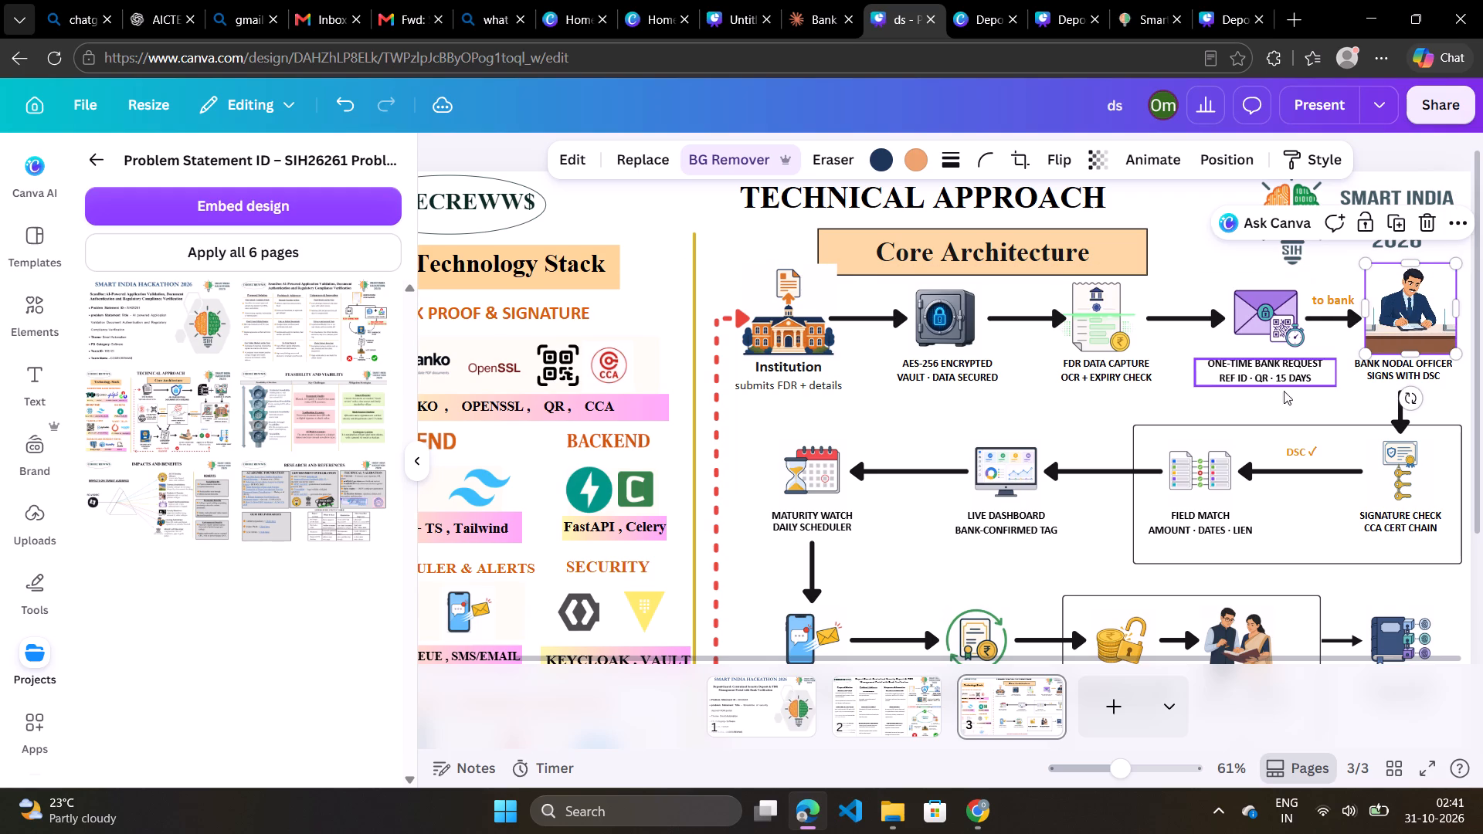
{"action": "left_click", "coordinate": [1323, 405]}
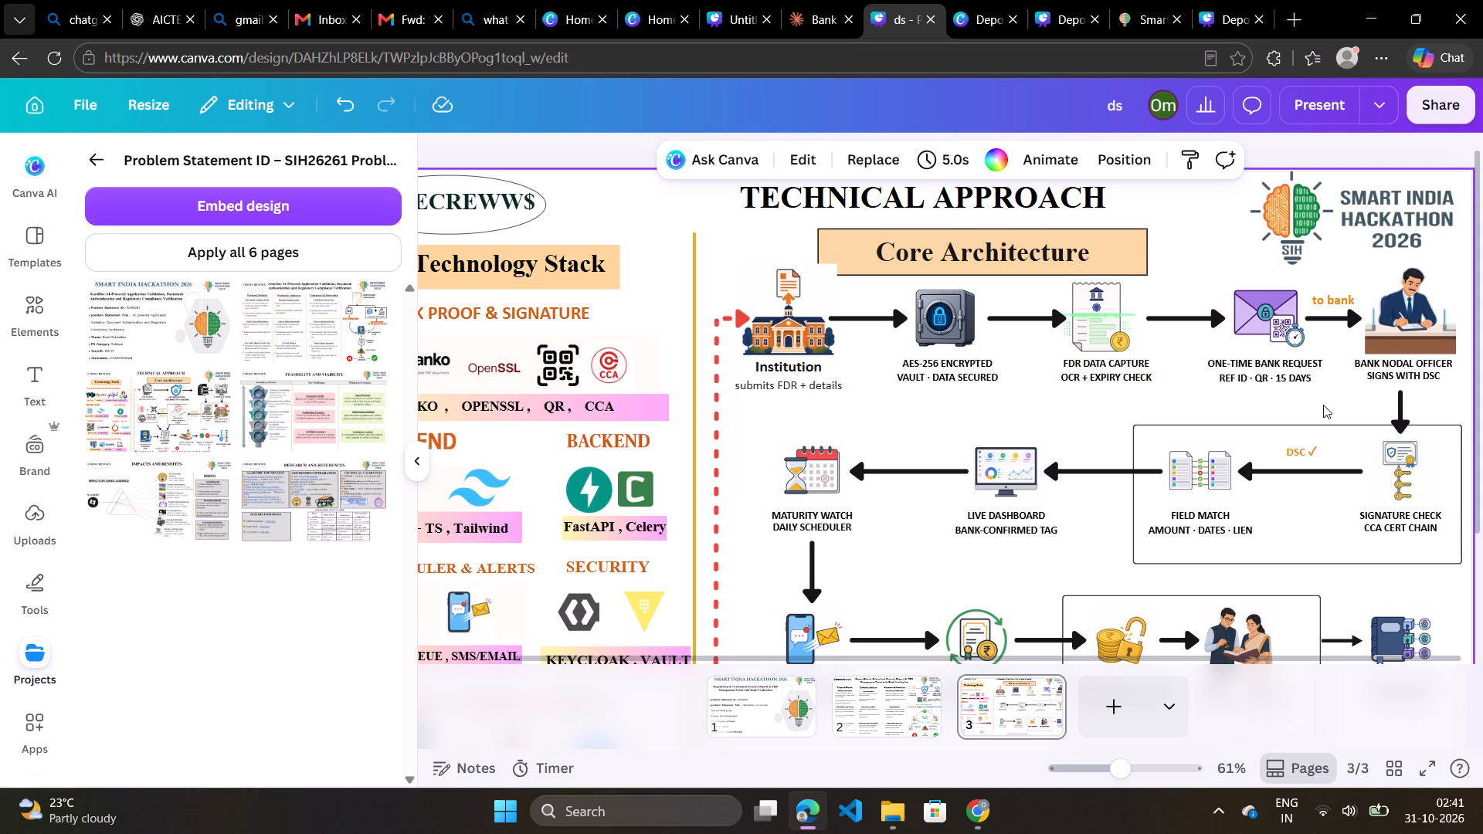
Remove the background of the certificate icon above Signature Check.
{"action": "left_click", "coordinate": [1394, 479]}
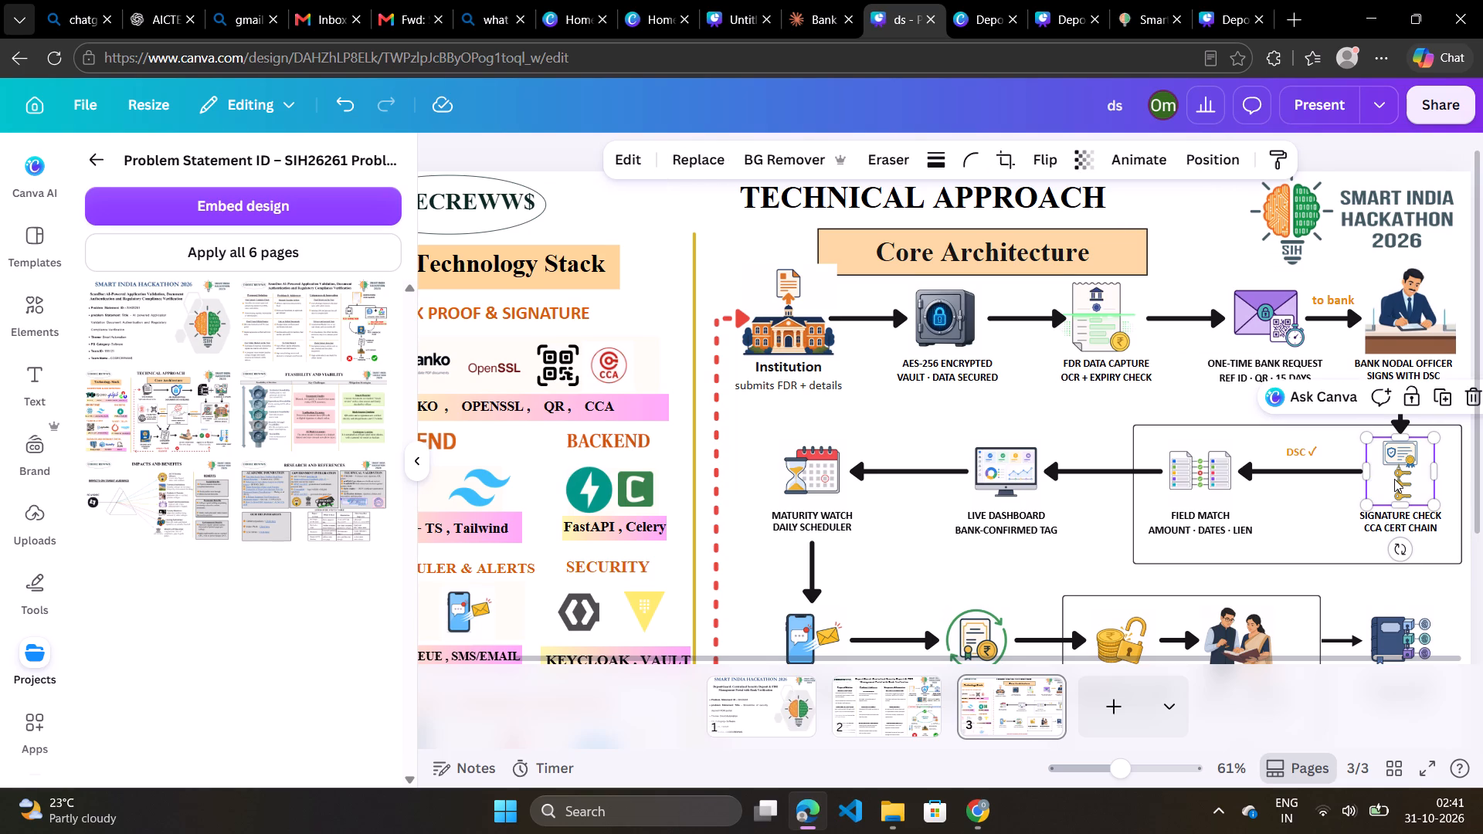
{"action": "left_click", "coordinate": [704, 161]}
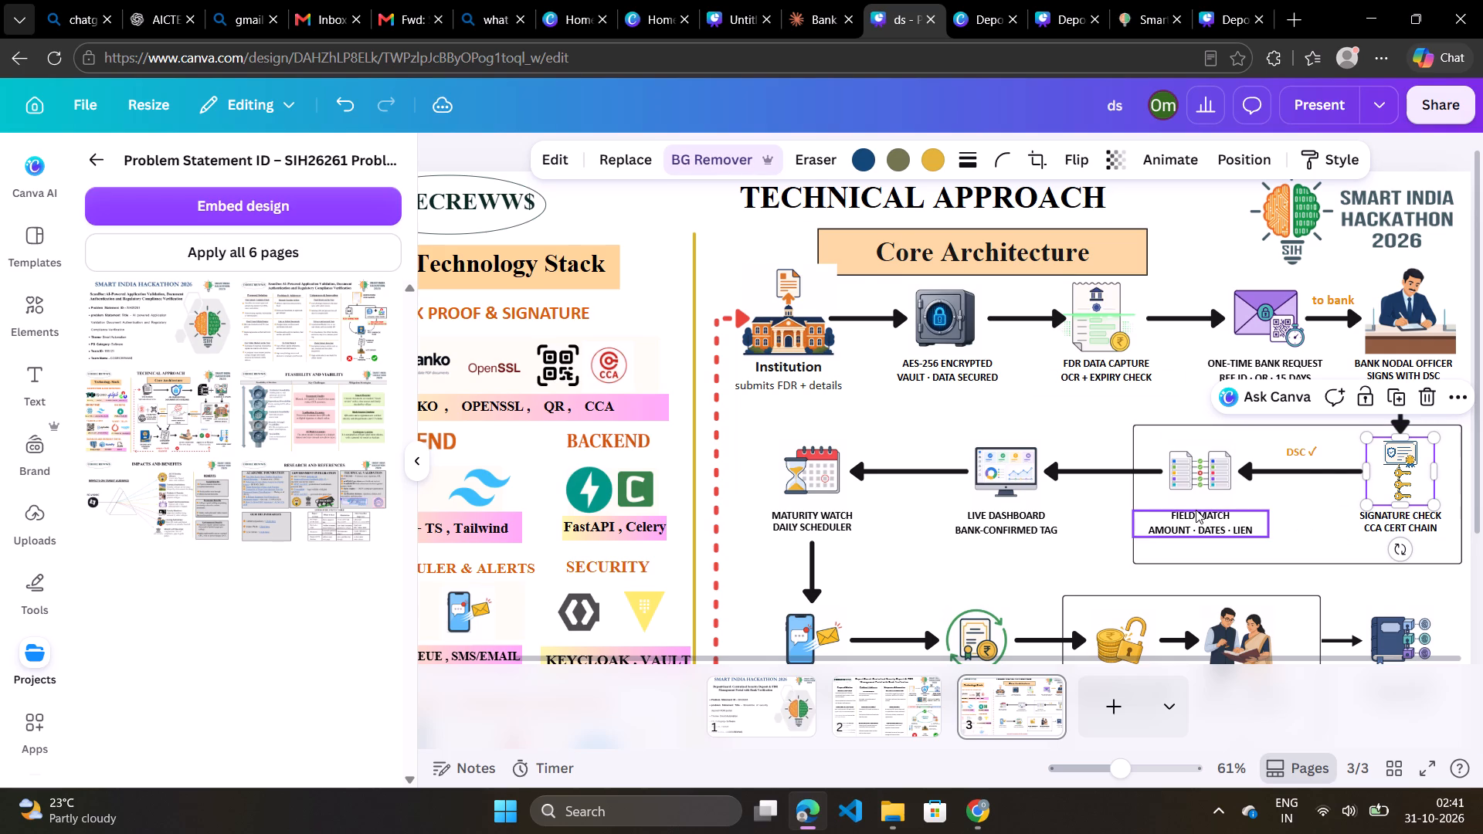
Move the Field Match and Signature Check captions slightly lower inside their box.
{"action": "left_click_drag", "start_coordinate": [1196, 510], "coordinate": [1200, 522]}
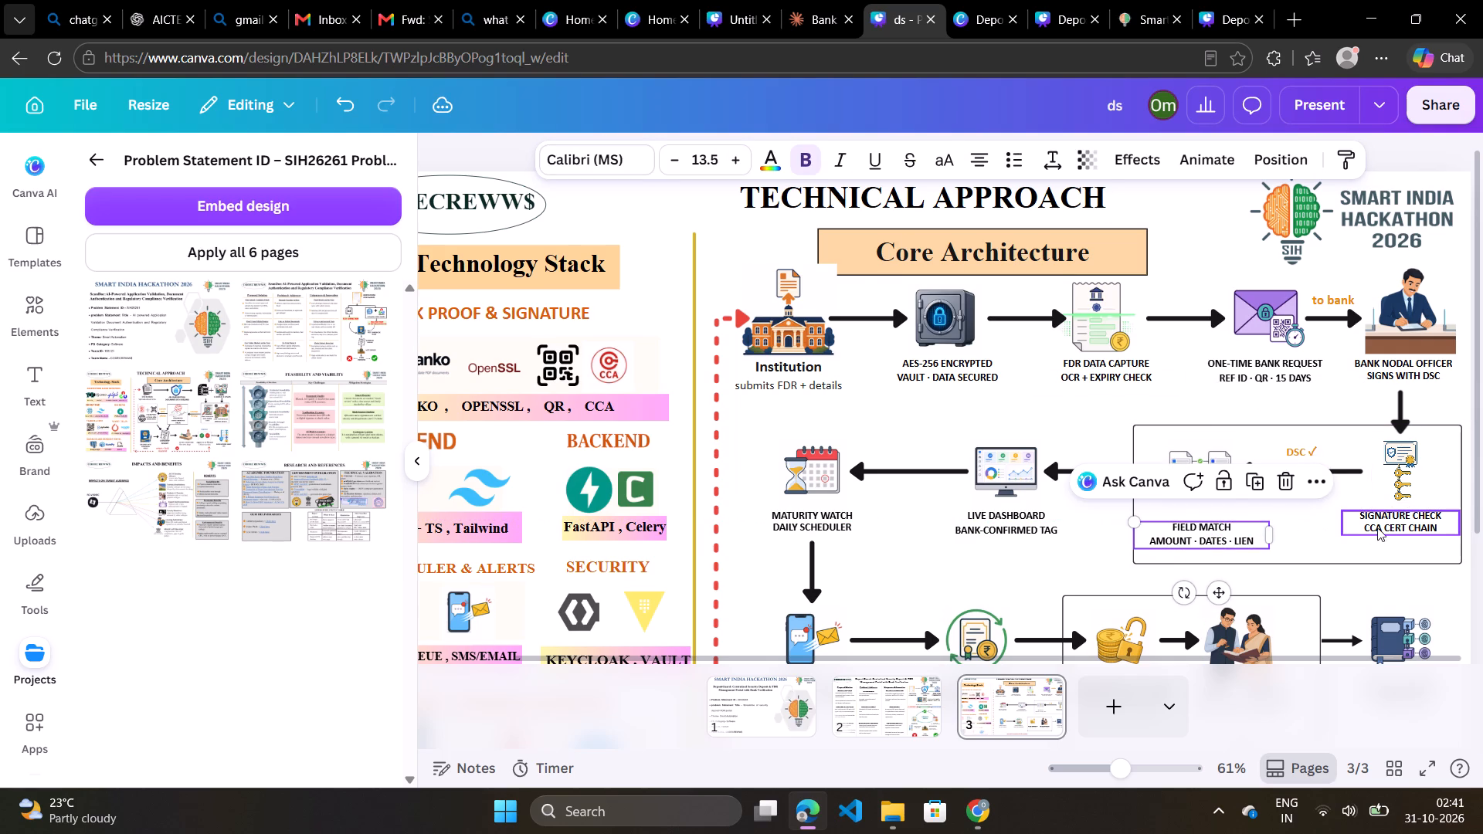
{"action": "left_click_drag", "start_coordinate": [1380, 526], "coordinate": [1383, 543]}
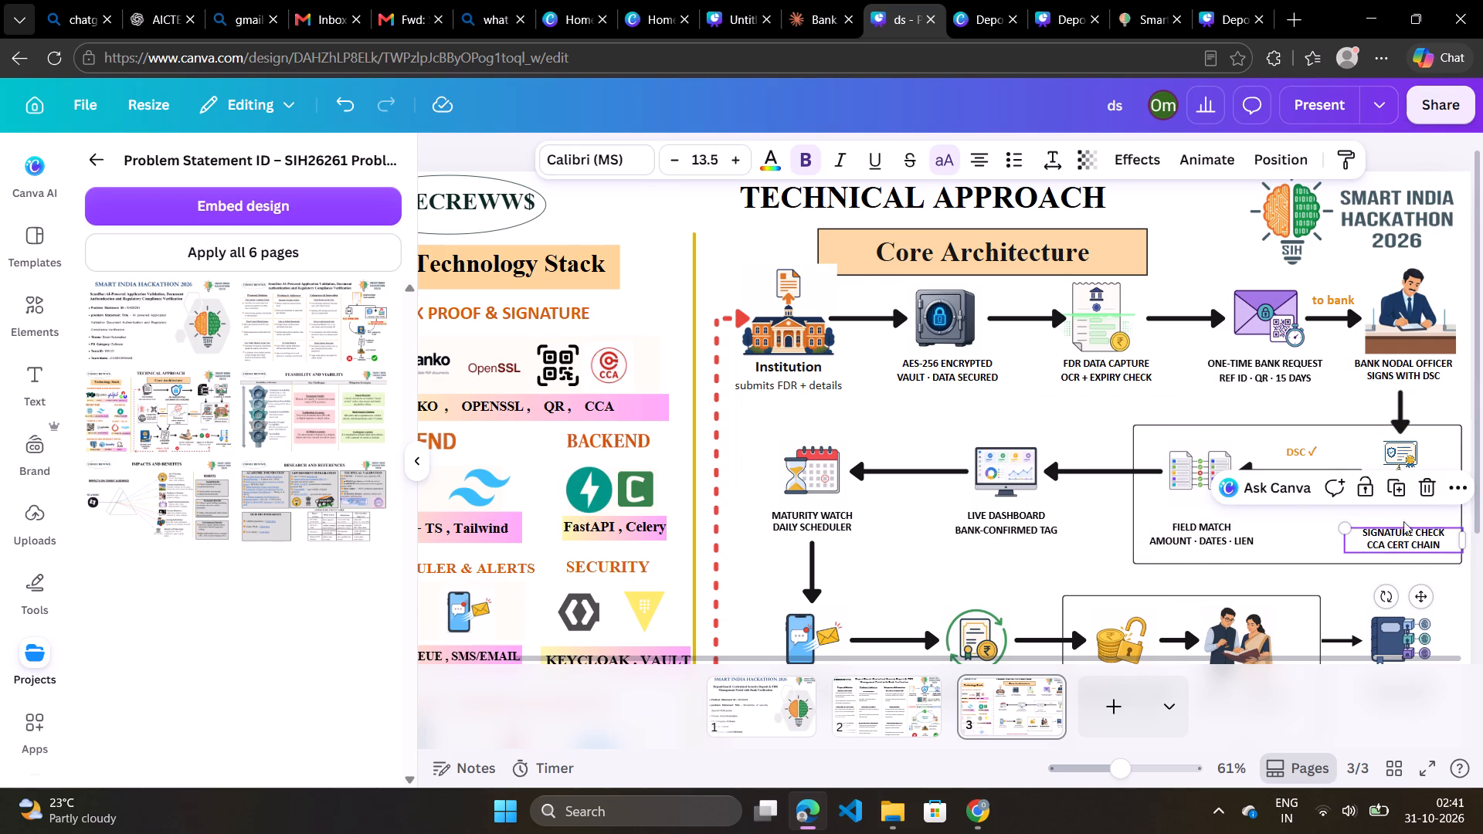
Enlarge the Signature Check certificate icon and position it directly above its lowered caption.
{"action": "left_click", "coordinate": [1405, 463]}
{"action": "left_click_drag", "start_coordinate": [1431, 444], "coordinate": [1444, 438]}
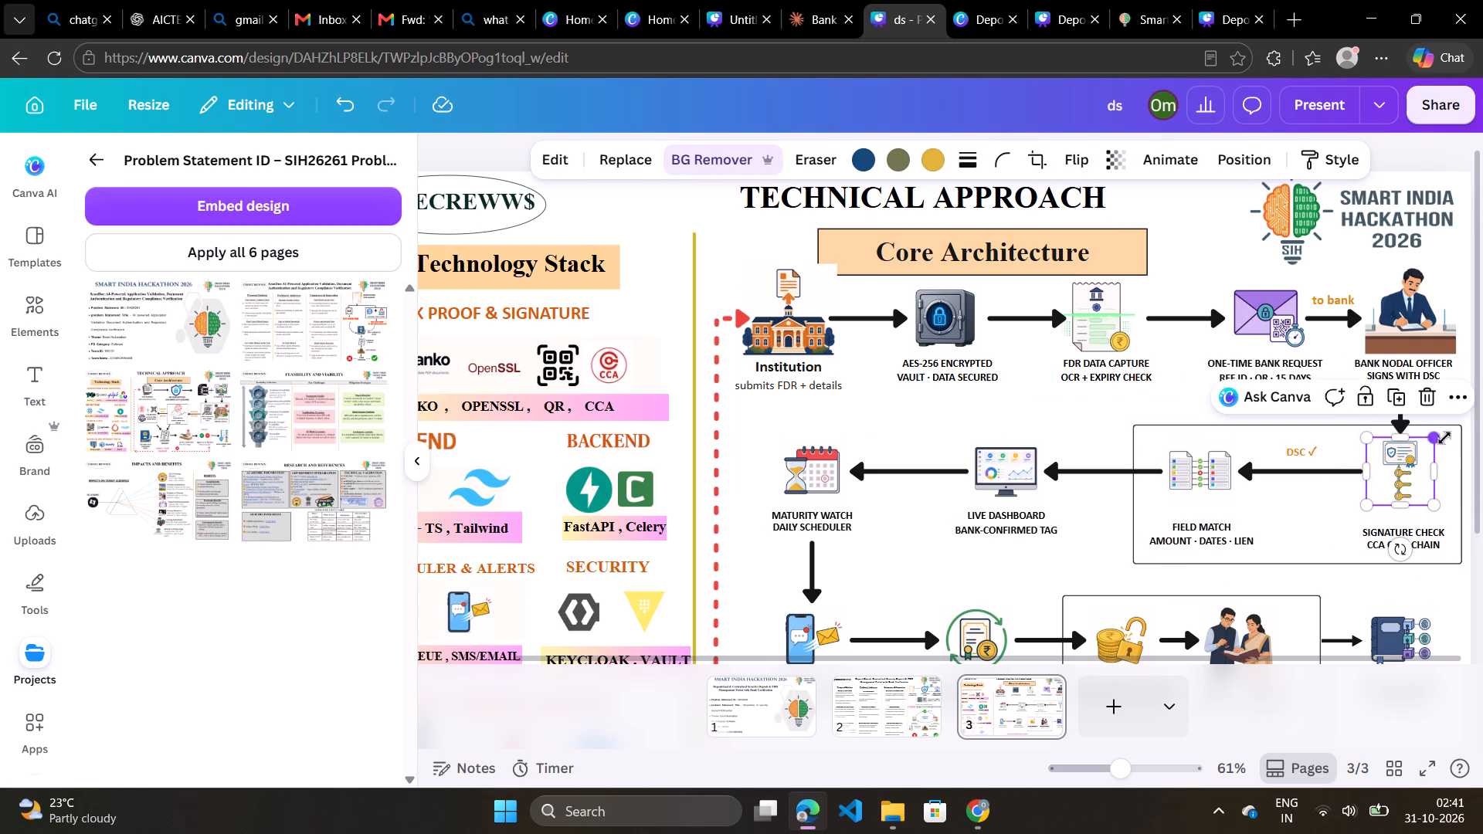
{"action": "left_click_drag", "start_coordinate": [1444, 438], "coordinate": [1459, 428]}
{"action": "left_click_drag", "start_coordinate": [1417, 461], "coordinate": [1415, 482]}
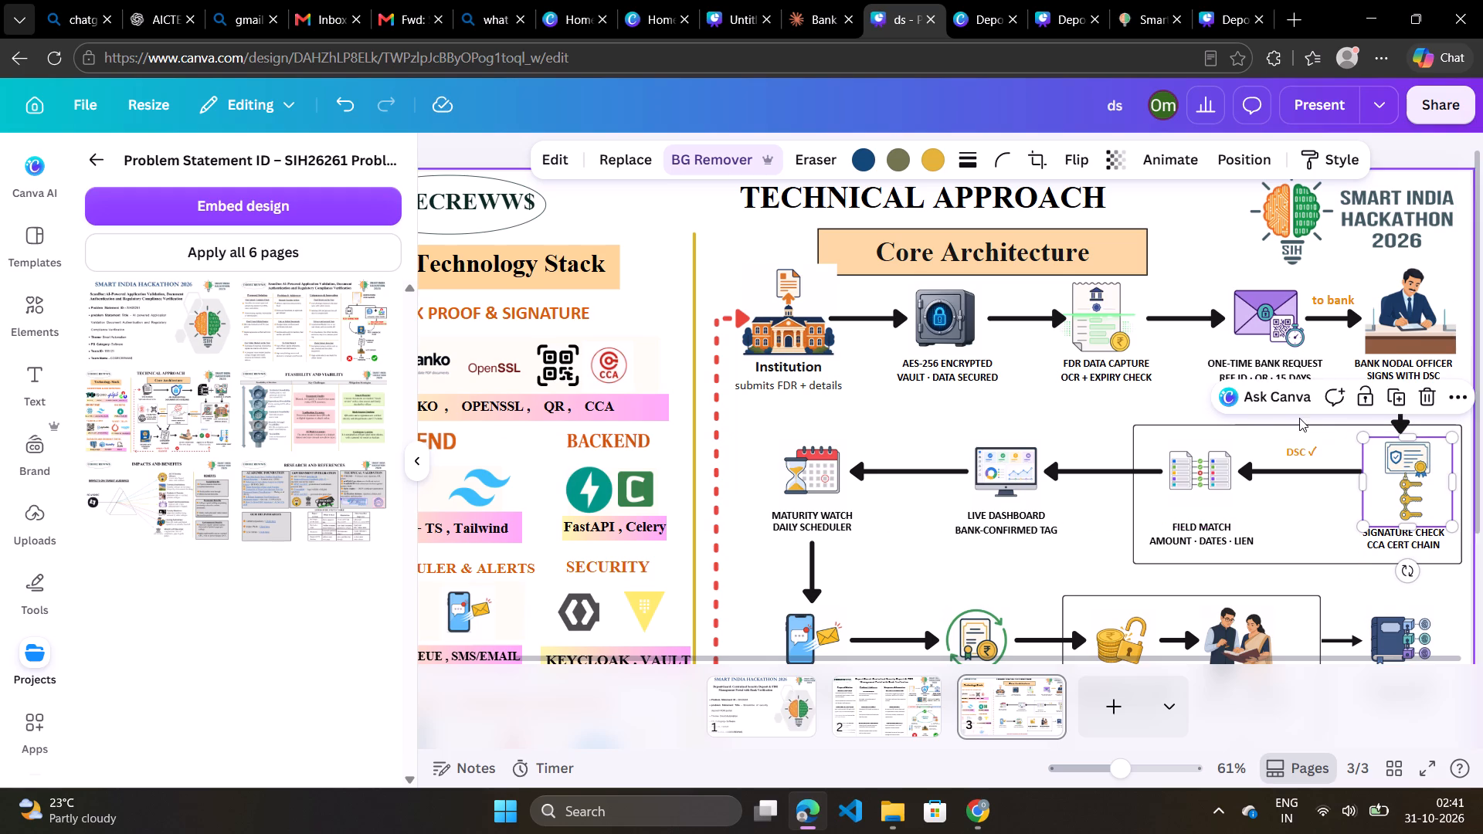
{"action": "left_click", "coordinate": [1120, 395]}
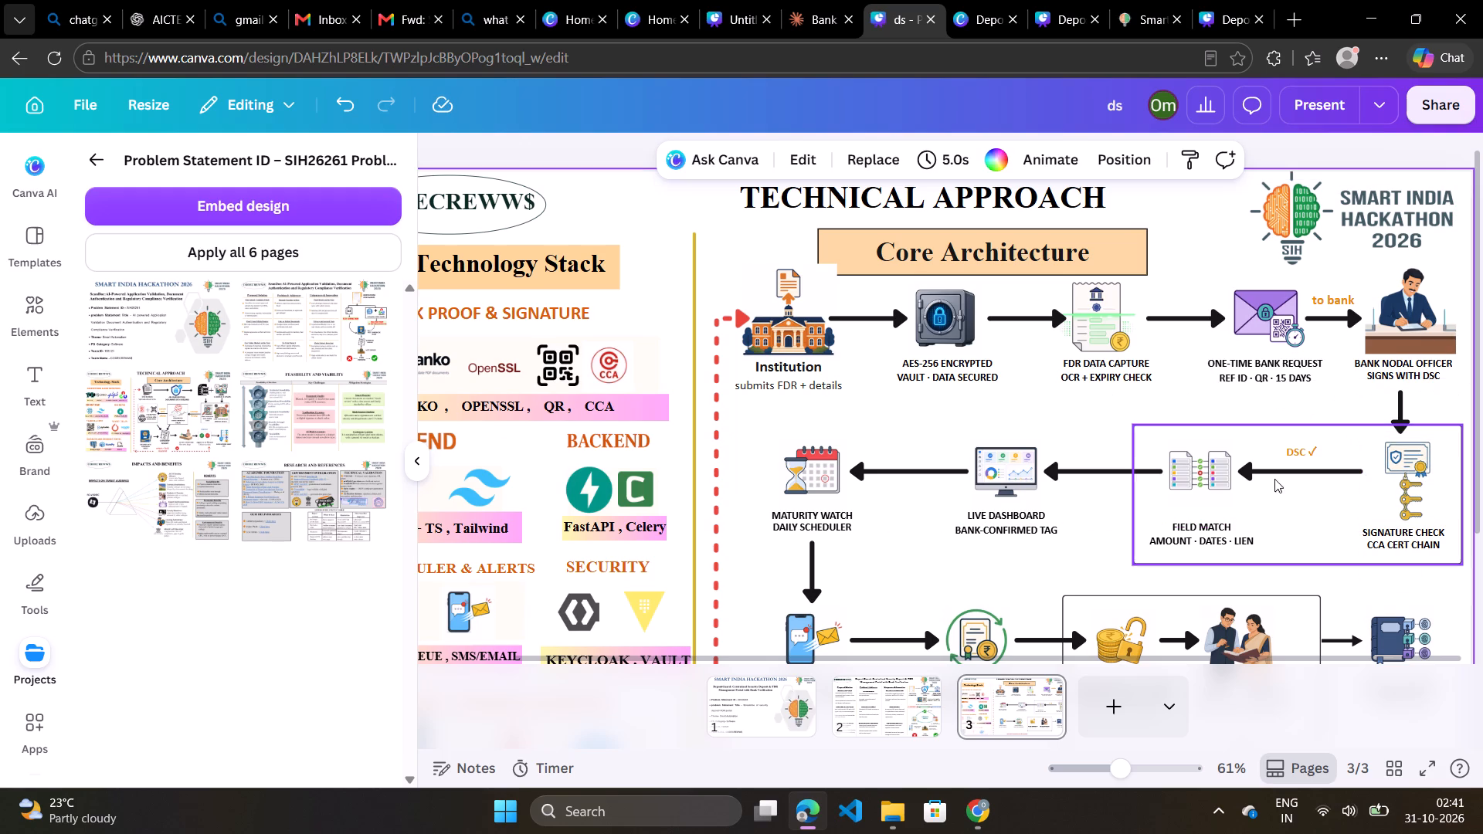
Remove the background of the documents icon above Field Match.
{"action": "left_click", "coordinate": [1223, 487]}
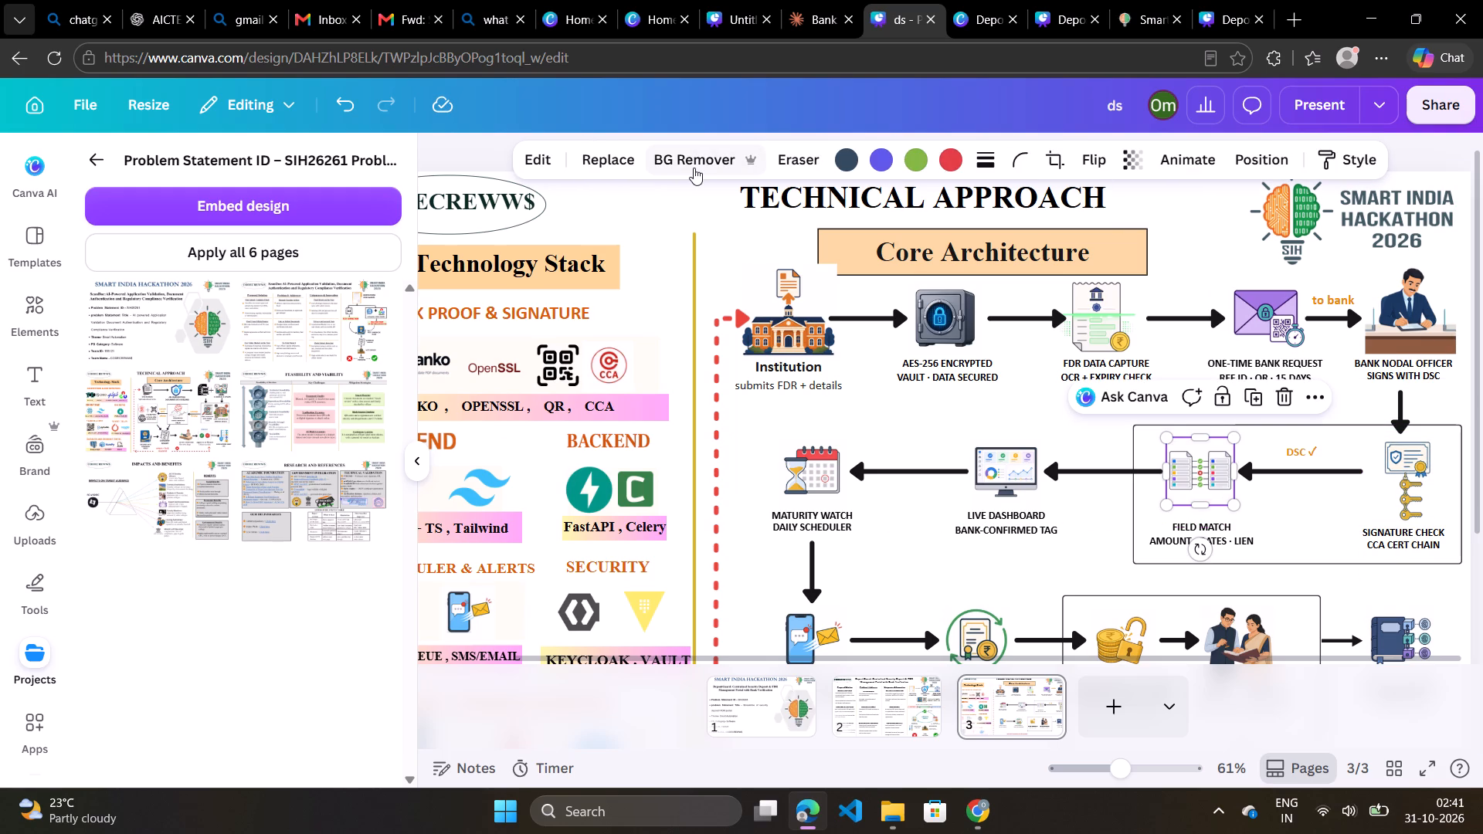
{"action": "left_click", "coordinate": [694, 168]}
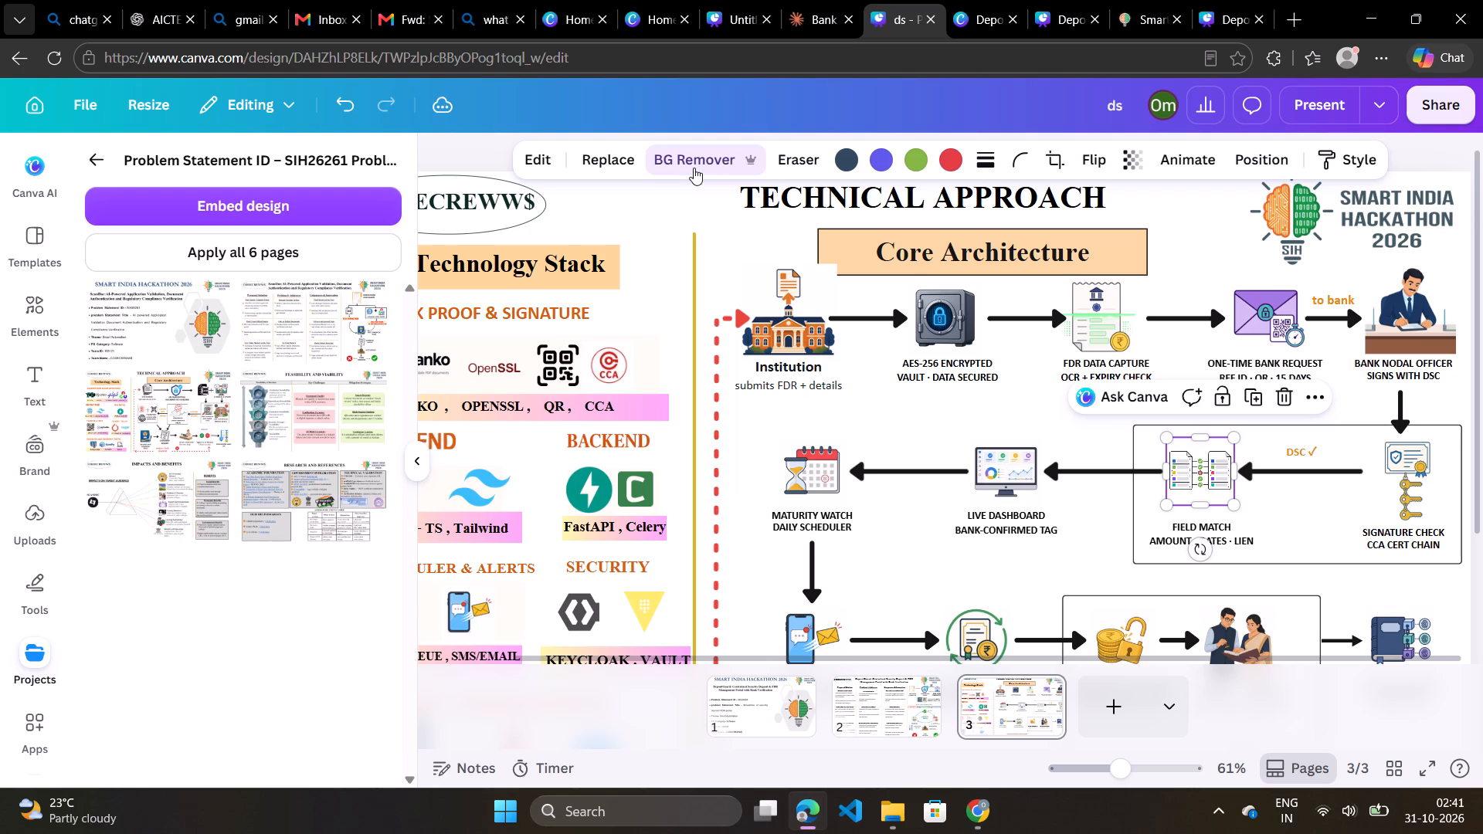
{"action": "left_click", "coordinate": [911, 442]}
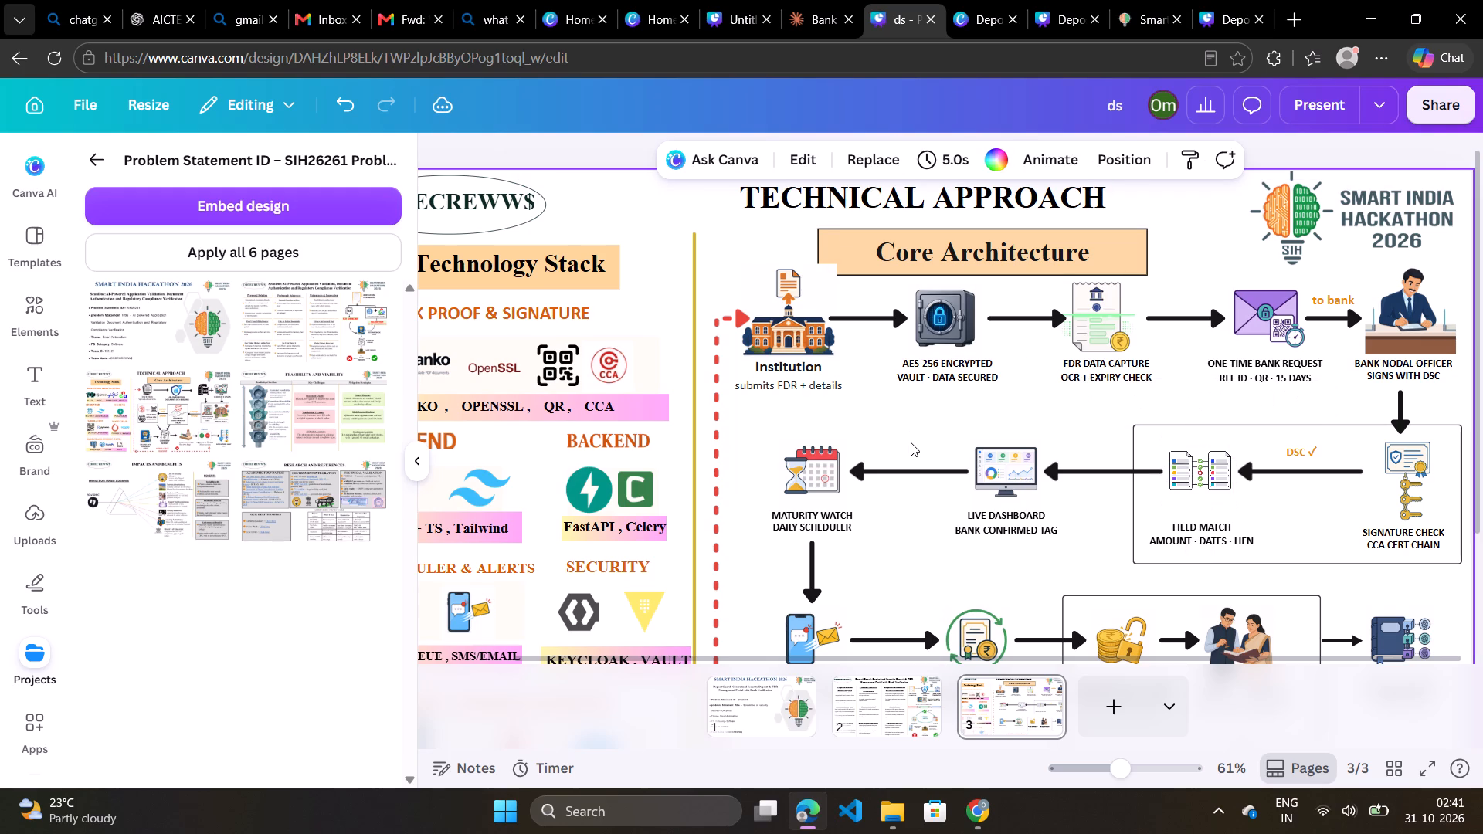
Slightly enlarge the safe icon above the AES-256 Encrypted Vault caption and remove its background.
{"action": "scroll", "coordinate": [911, 442], "scroll_direction": "right", "scroll_amount": 2}
{"action": "scroll", "coordinate": [911, 442], "scroll_direction": "down", "scroll_amount": 1}
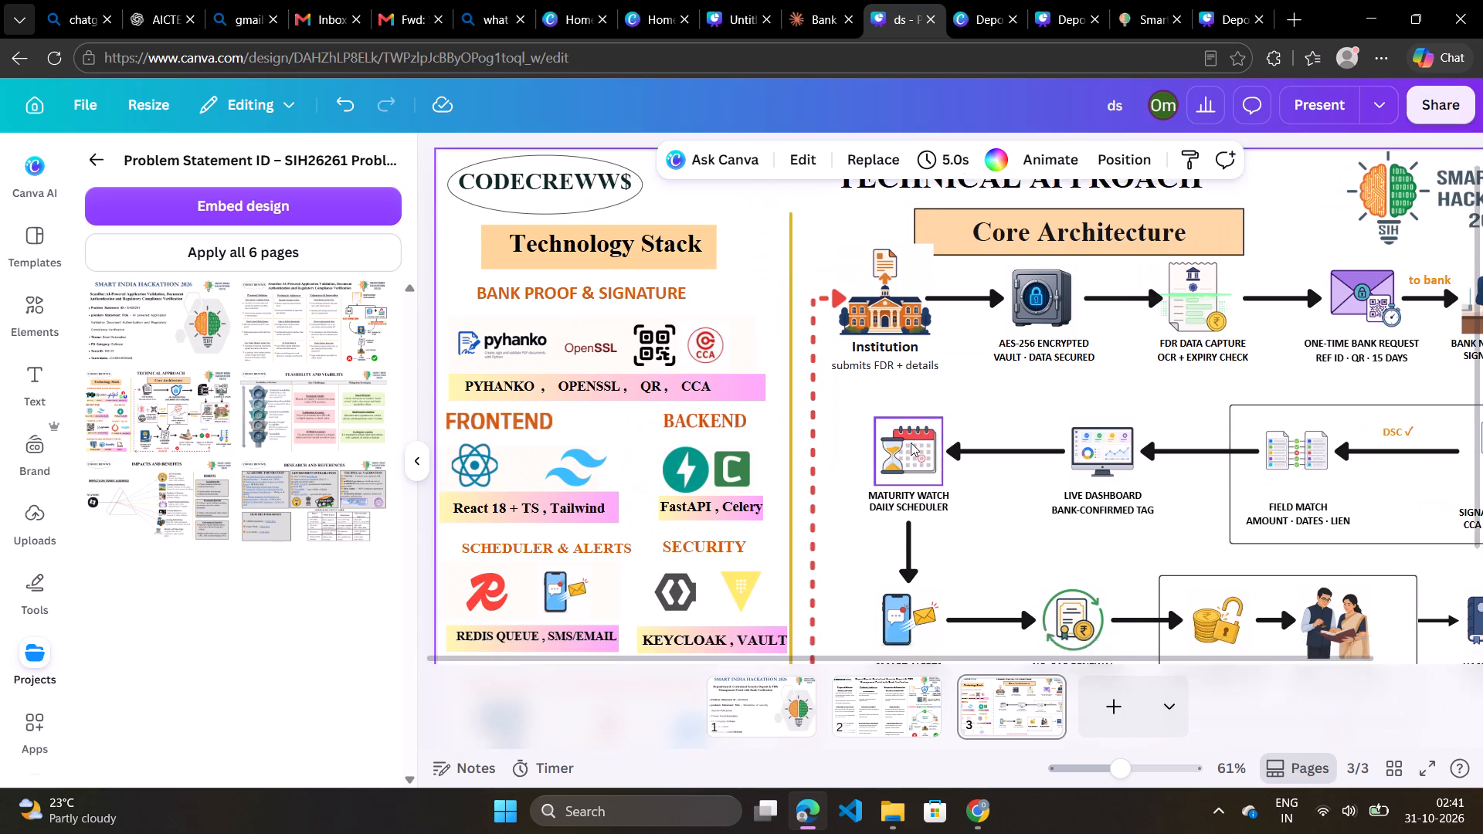
{"action": "scroll", "coordinate": [911, 442], "scroll_direction": "down", "scroll_amount": 1}
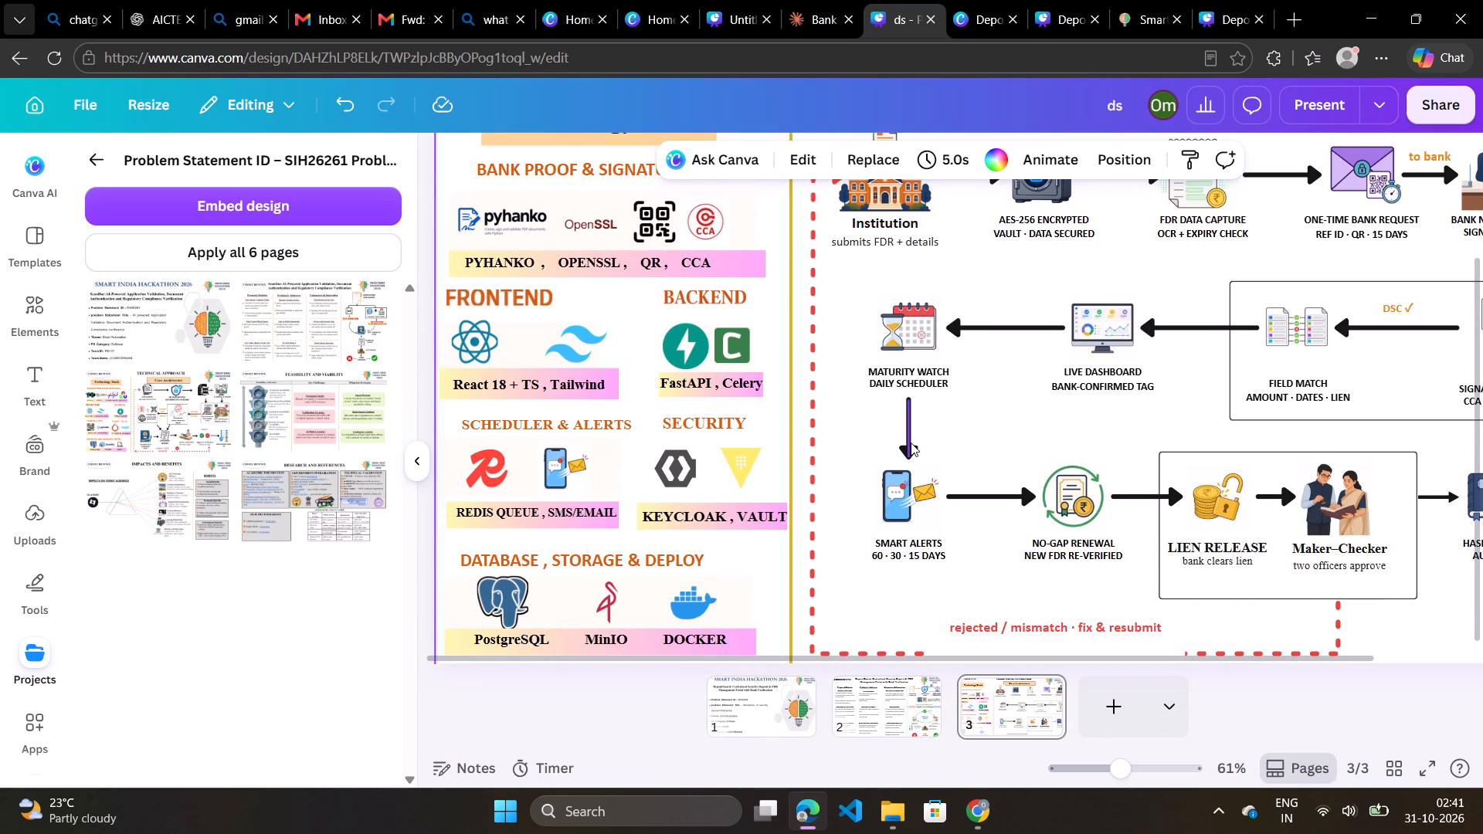
{"action": "scroll", "coordinate": [911, 442], "scroll_direction": "down", "scroll_amount": 1}
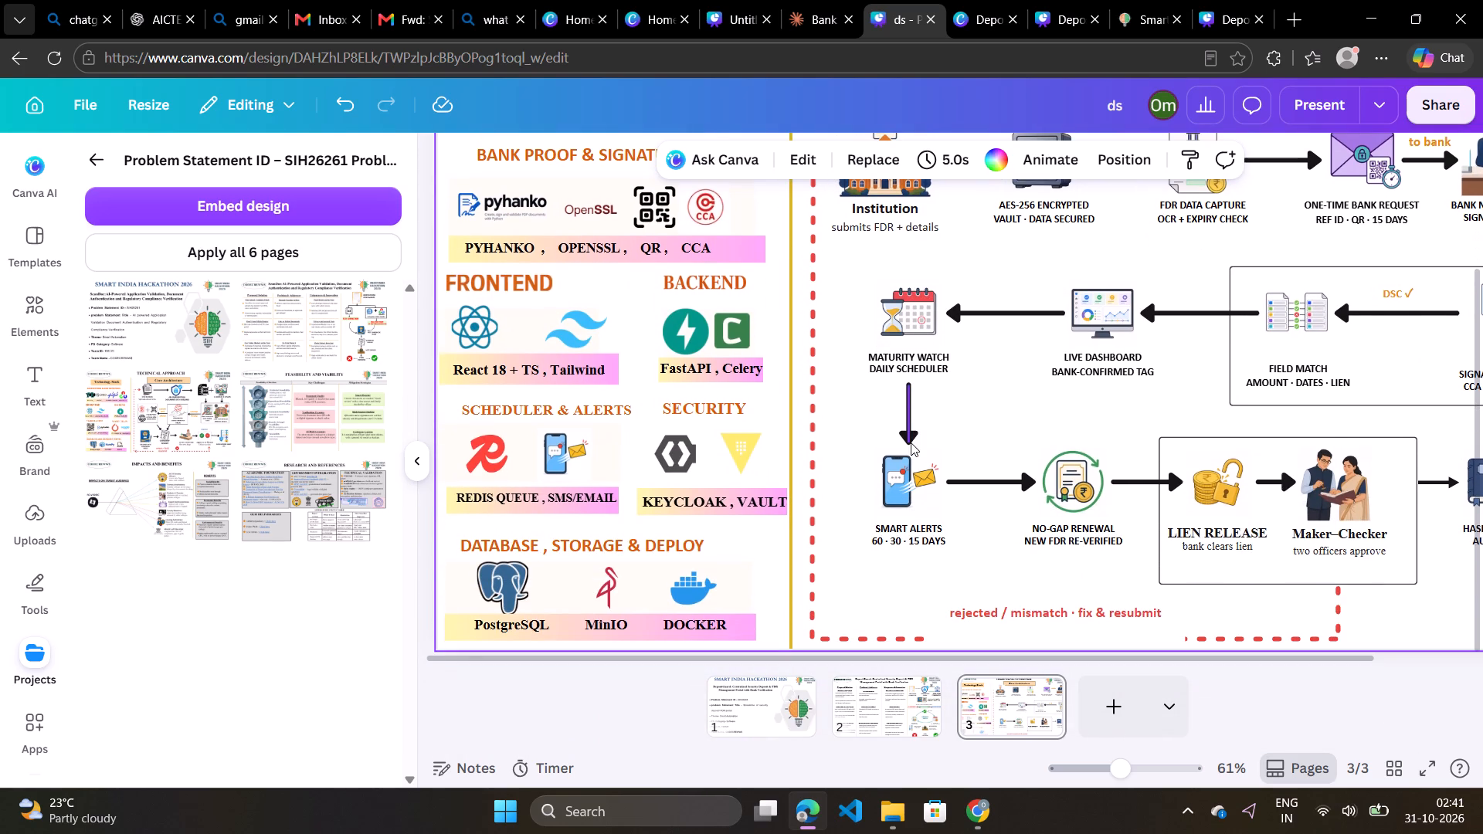
{"action": "scroll", "coordinate": [880, 461], "scroll_direction": "up", "scroll_amount": 1}
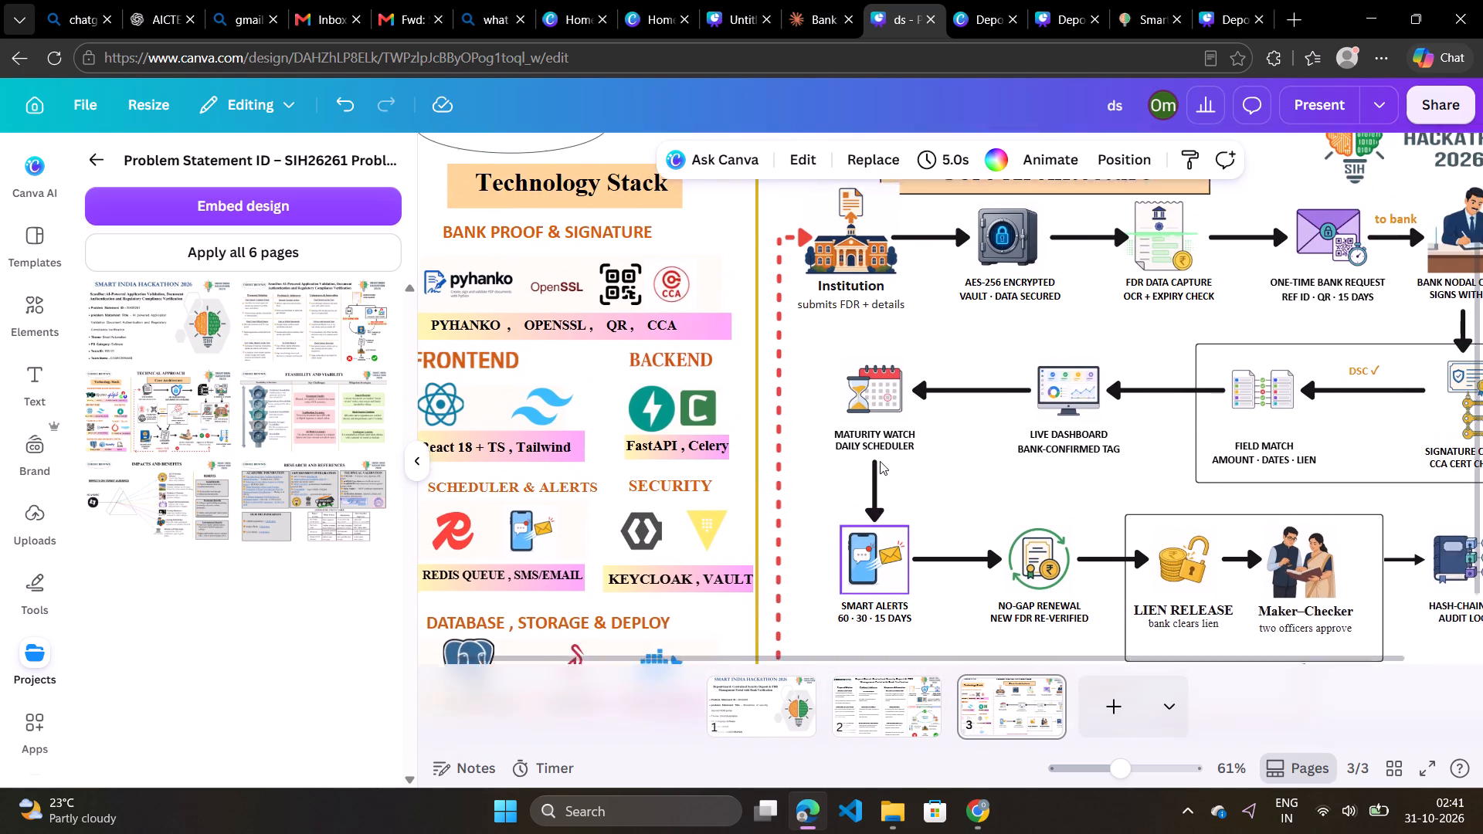
{"action": "scroll", "coordinate": [880, 461], "scroll_direction": "up", "scroll_amount": 2}
{"action": "left_click", "coordinate": [972, 320]}
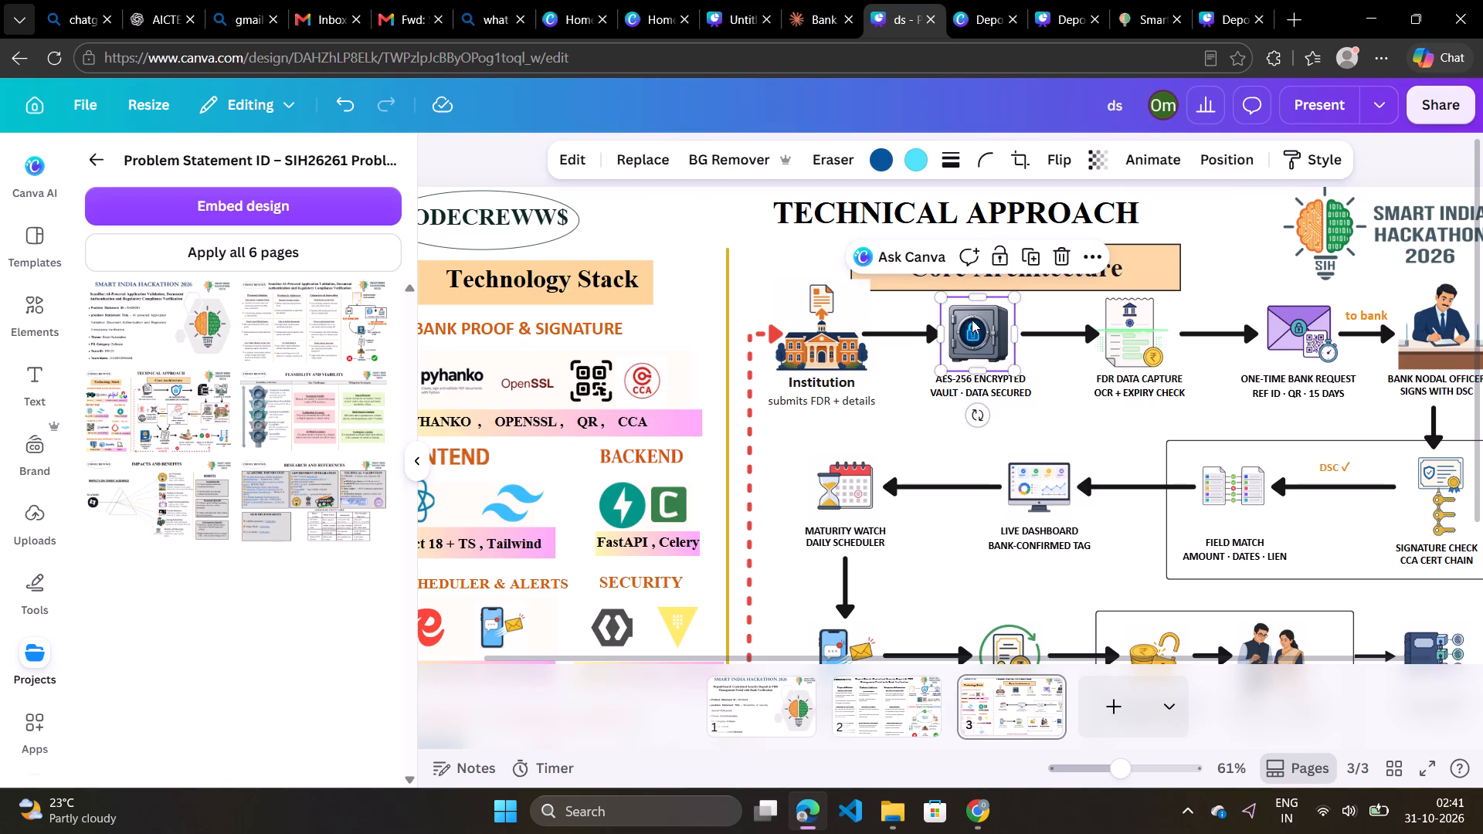
{"action": "left_click_drag", "start_coordinate": [1015, 299], "coordinate": [1029, 286]}
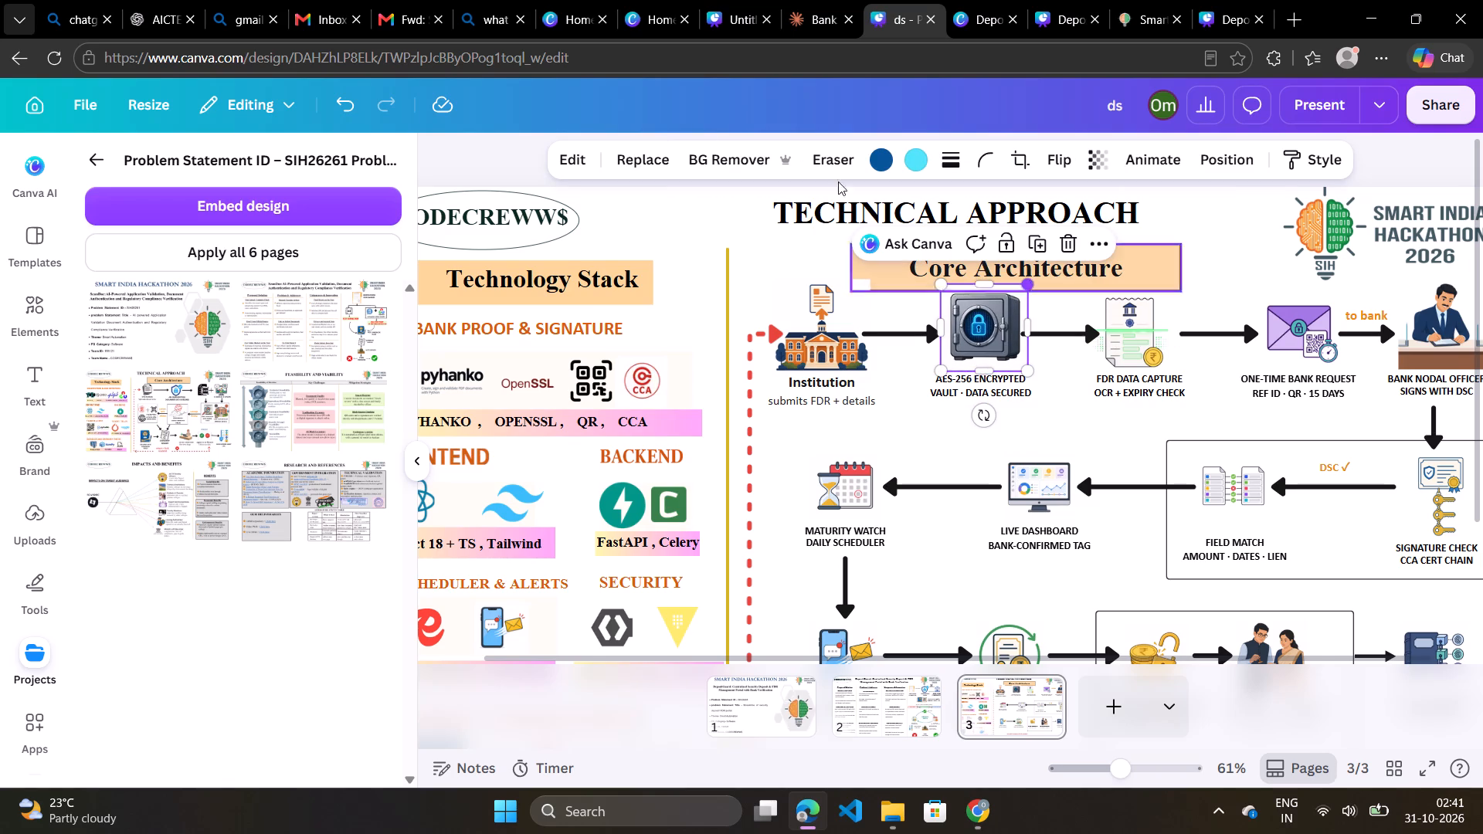
{"action": "left_click", "coordinate": [706, 162]}
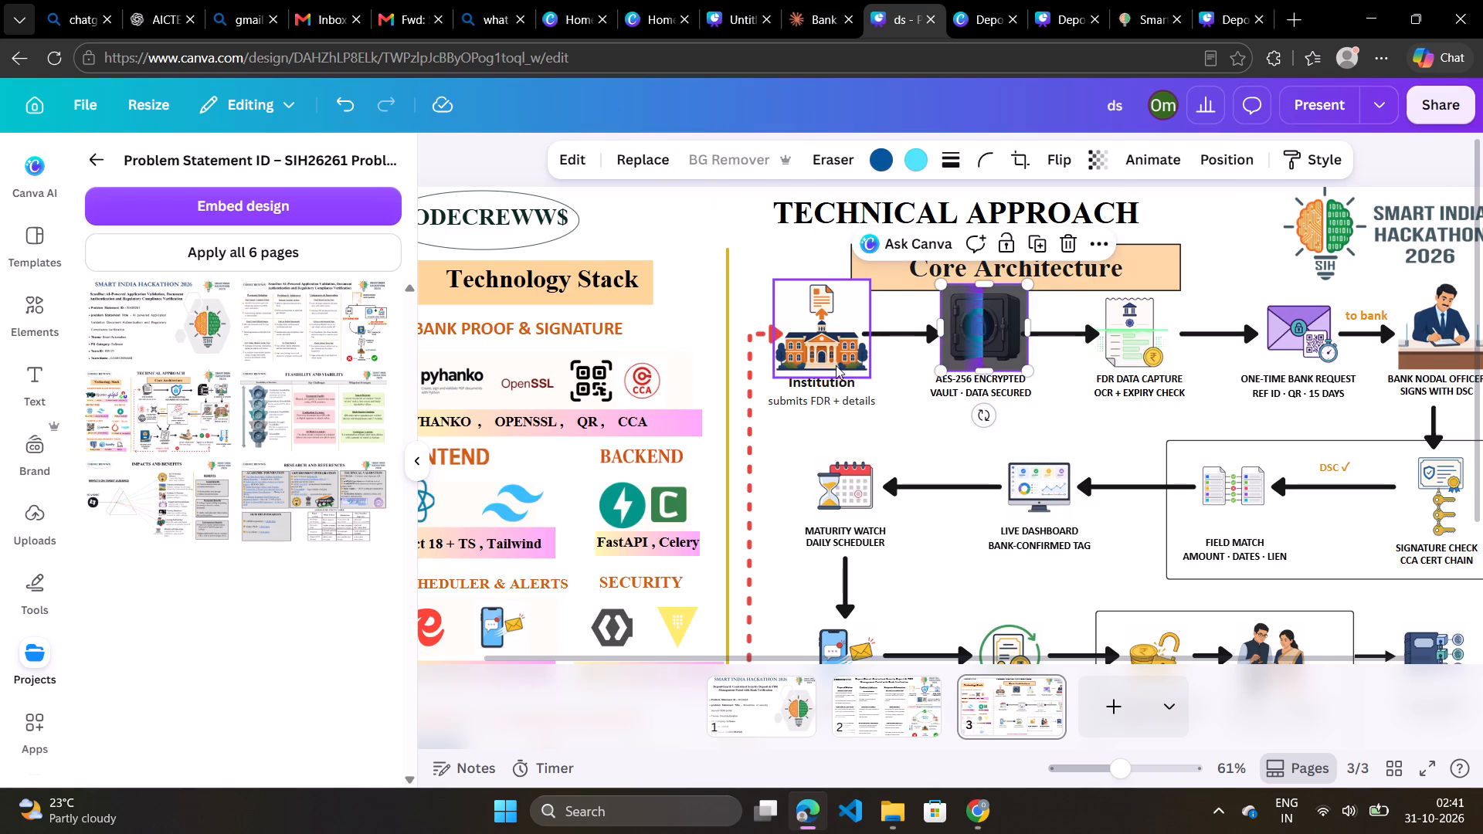
Remove the background of the Institution building icon, enlarge it slightly and shift it toward the red dashed line.
{"action": "left_click", "coordinate": [811, 344]}
{"action": "left_click", "coordinate": [687, 157]}
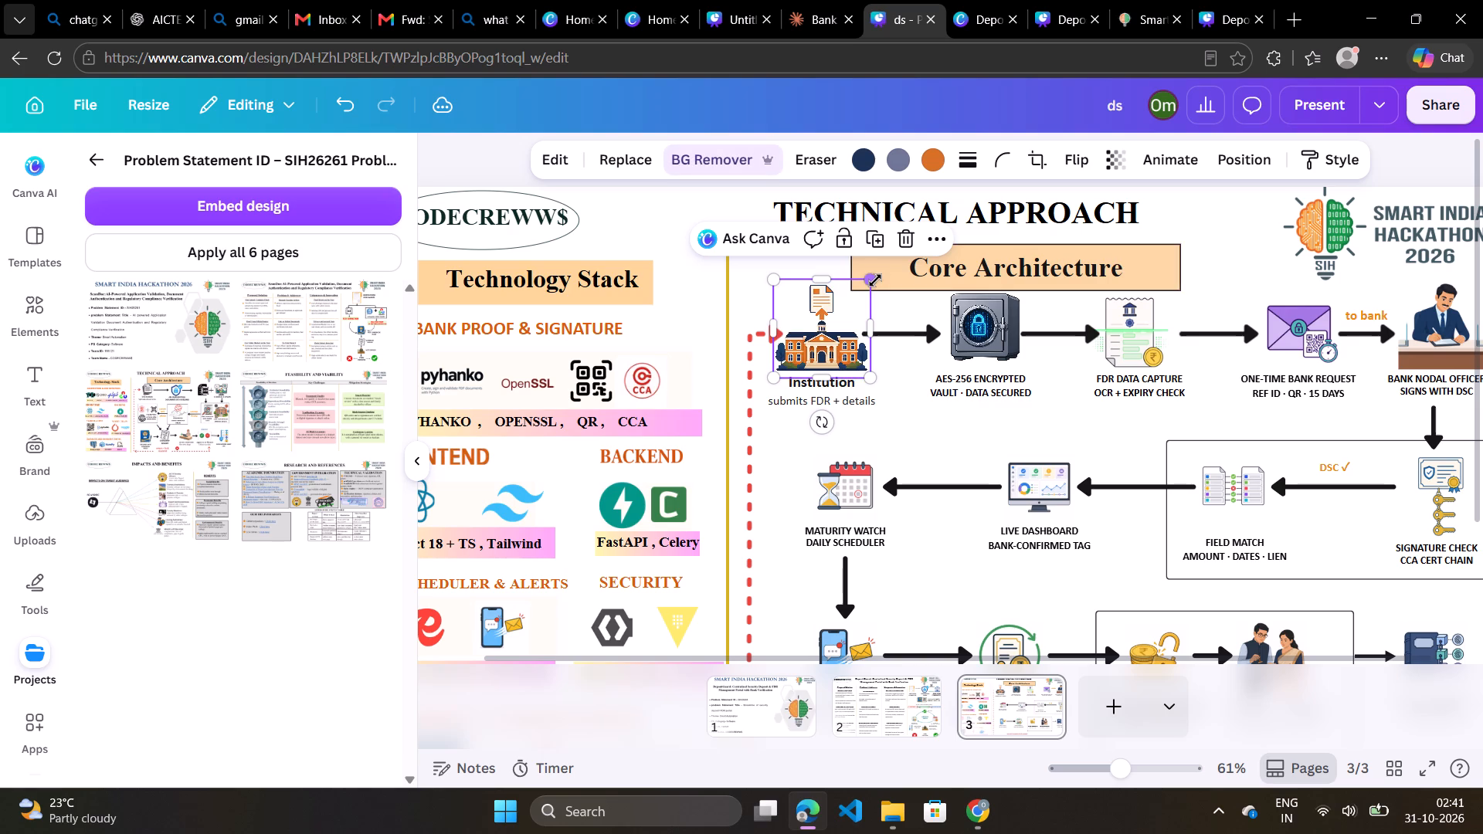
{"action": "left_click_drag", "start_coordinate": [875, 280], "coordinate": [886, 272]}
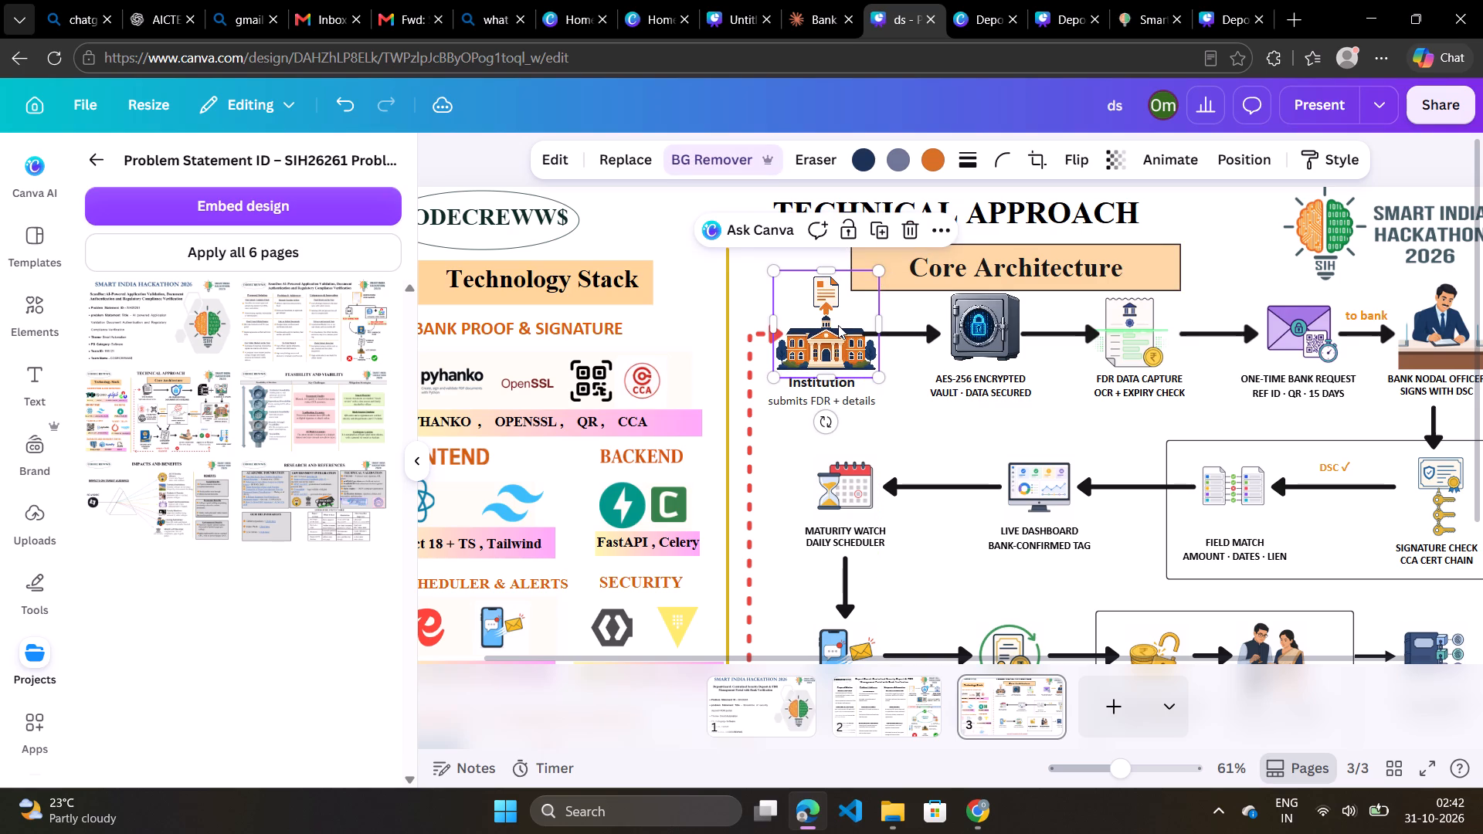
{"action": "left_click_drag", "start_coordinate": [838, 325], "coordinate": [831, 329]}
Shorten the arrow from Institution to the vault to a length of about 98 and nudge the Institution icon toward it.
{"action": "left_click", "coordinate": [909, 328]}
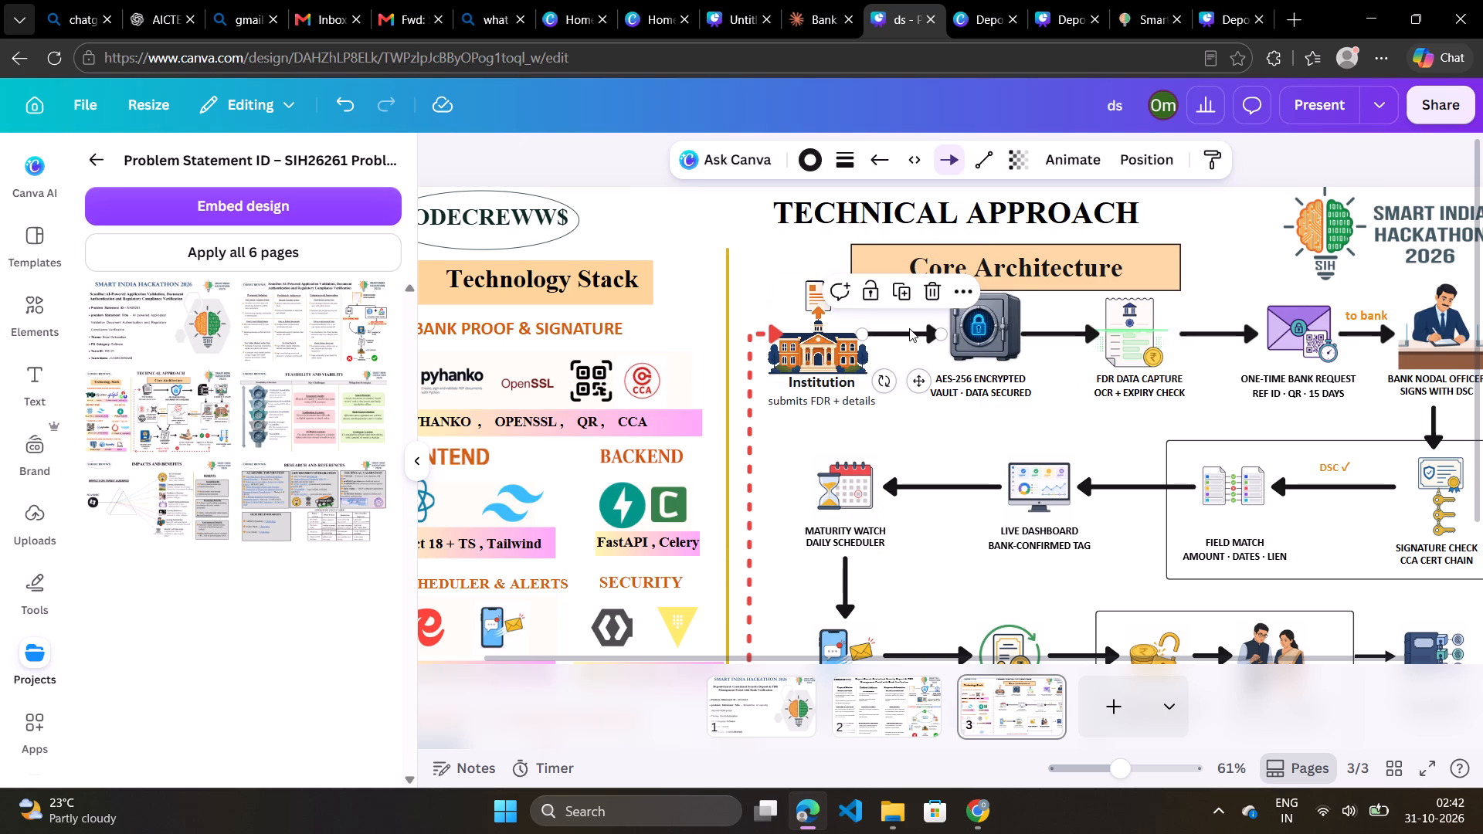
{"action": "left_click_drag", "start_coordinate": [858, 331], "coordinate": [877, 332]}
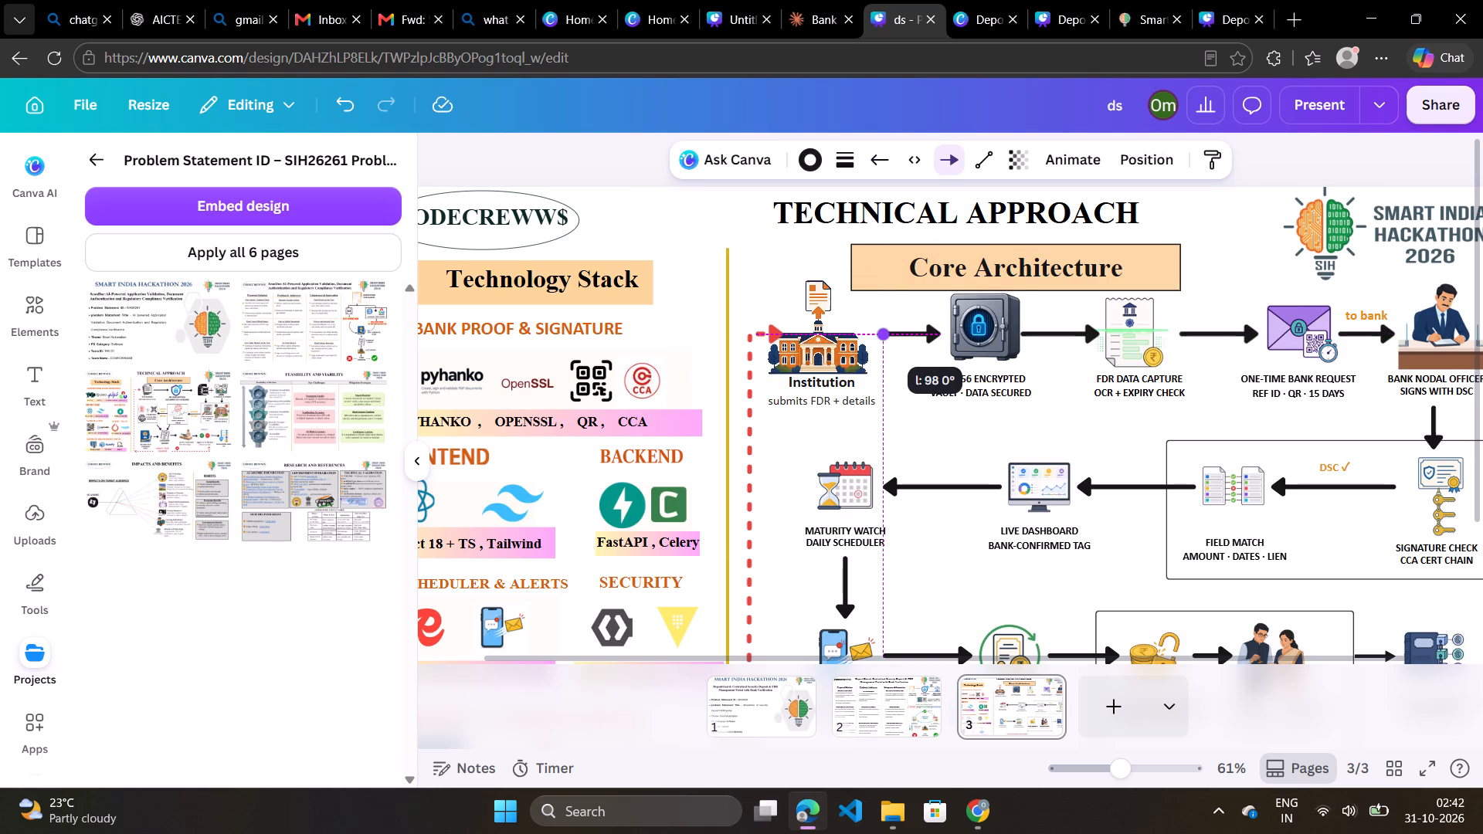
{"action": "left_click_drag", "start_coordinate": [877, 332], "coordinate": [879, 333]}
{"action": "left_click_drag", "start_coordinate": [841, 344], "coordinate": [850, 344]}
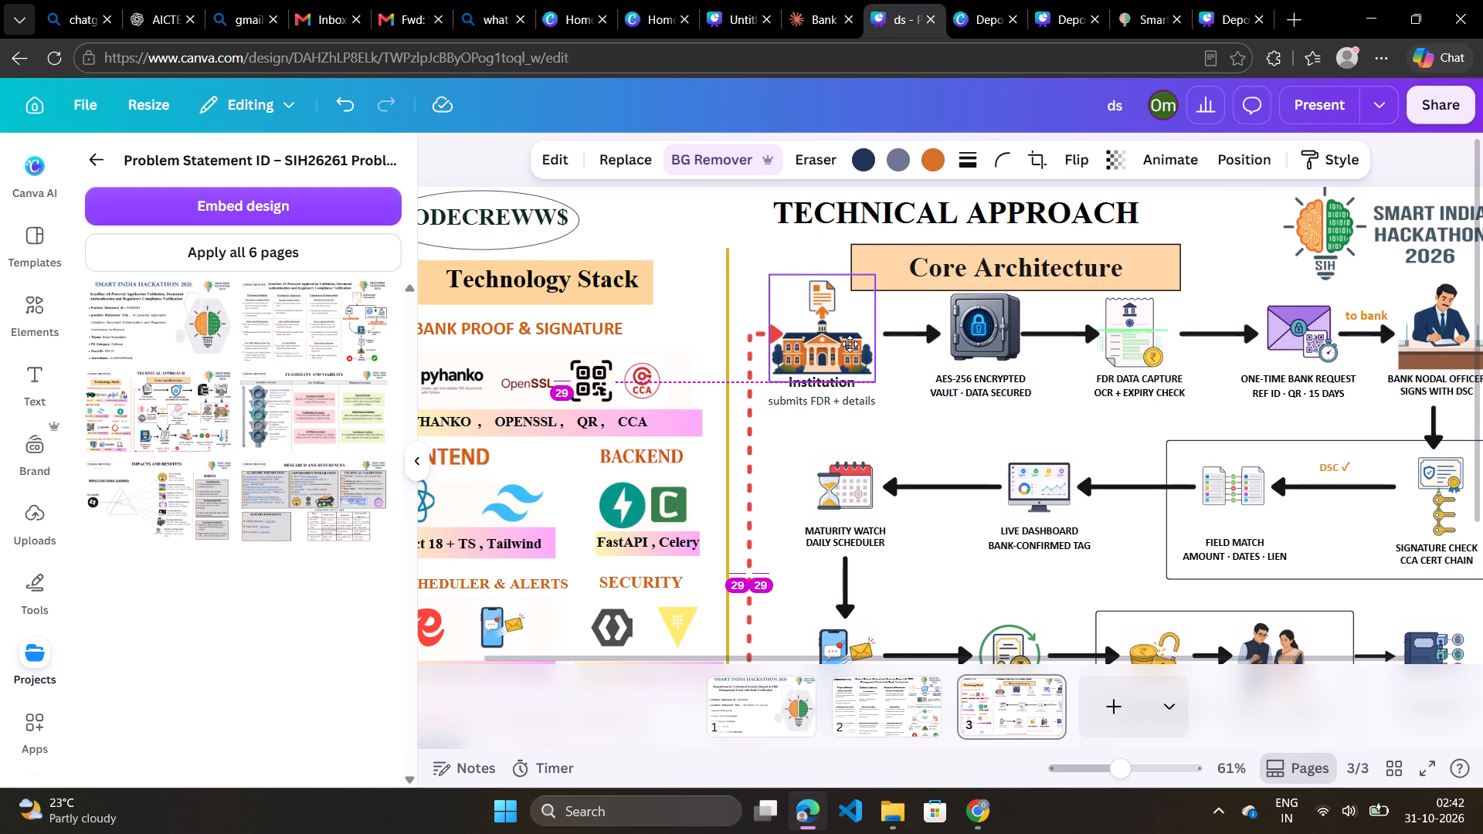
Nudge the Institution icon slightly closer to its arrow toward the vault.
{"action": "left_click_drag", "start_coordinate": [850, 344], "coordinate": [850, 344]}
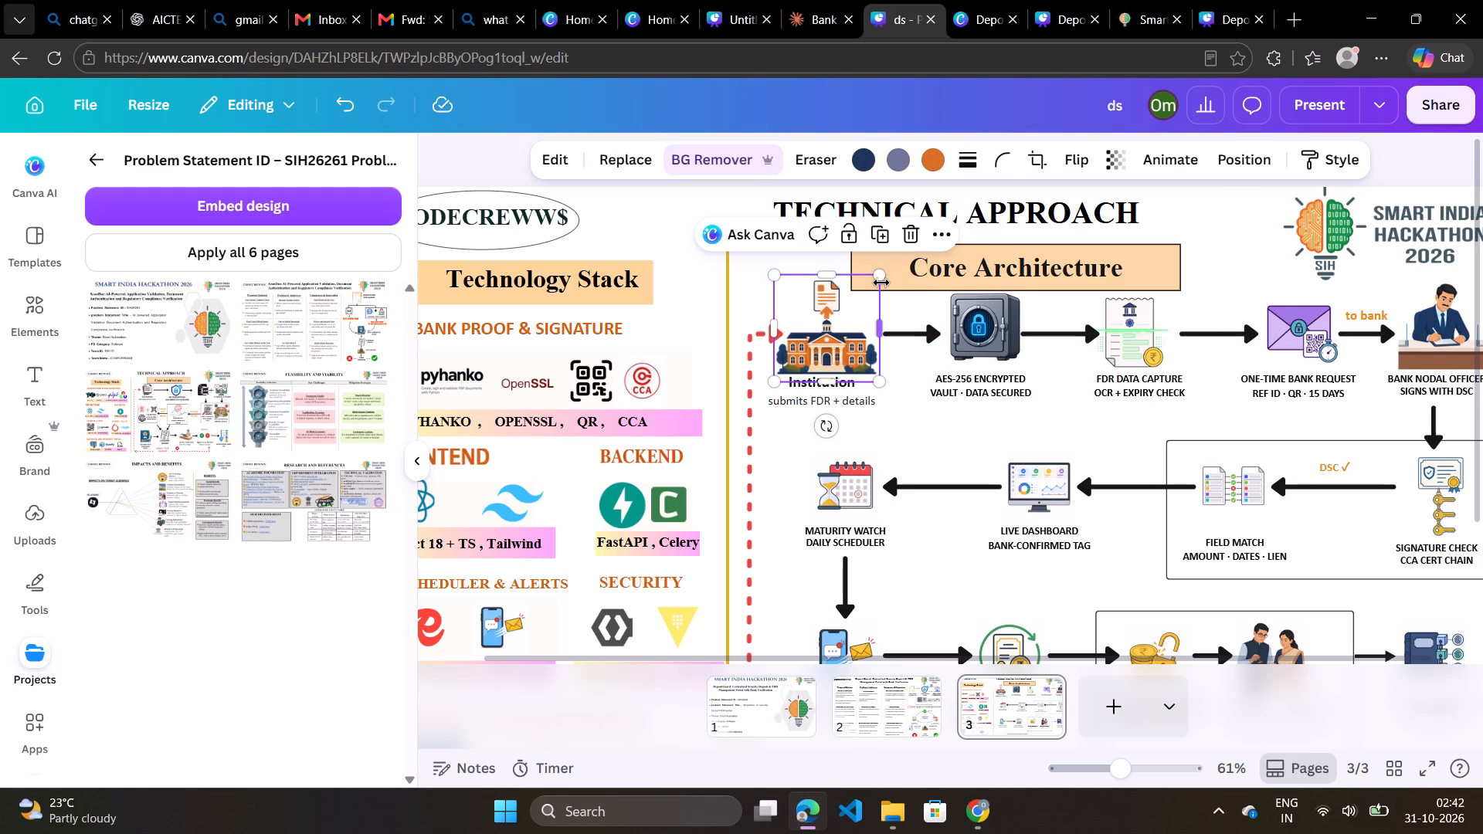
{"action": "left_click", "coordinate": [748, 292]}
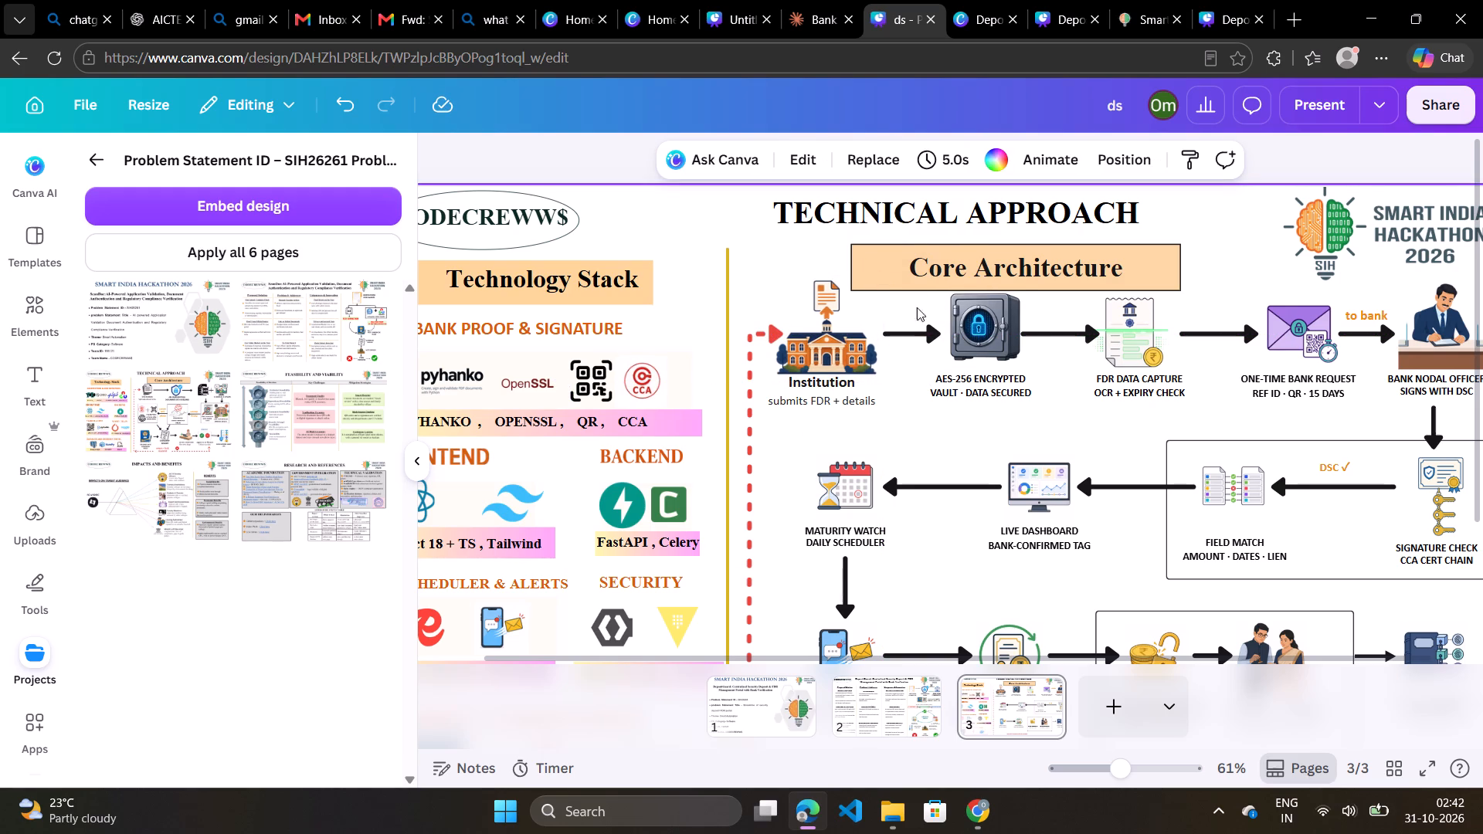
{"action": "left_click", "coordinate": [982, 330]}
{"action": "left_click", "coordinate": [895, 307]}
{"action": "left_click_drag", "start_coordinate": [993, 331], "coordinate": [985, 337]}
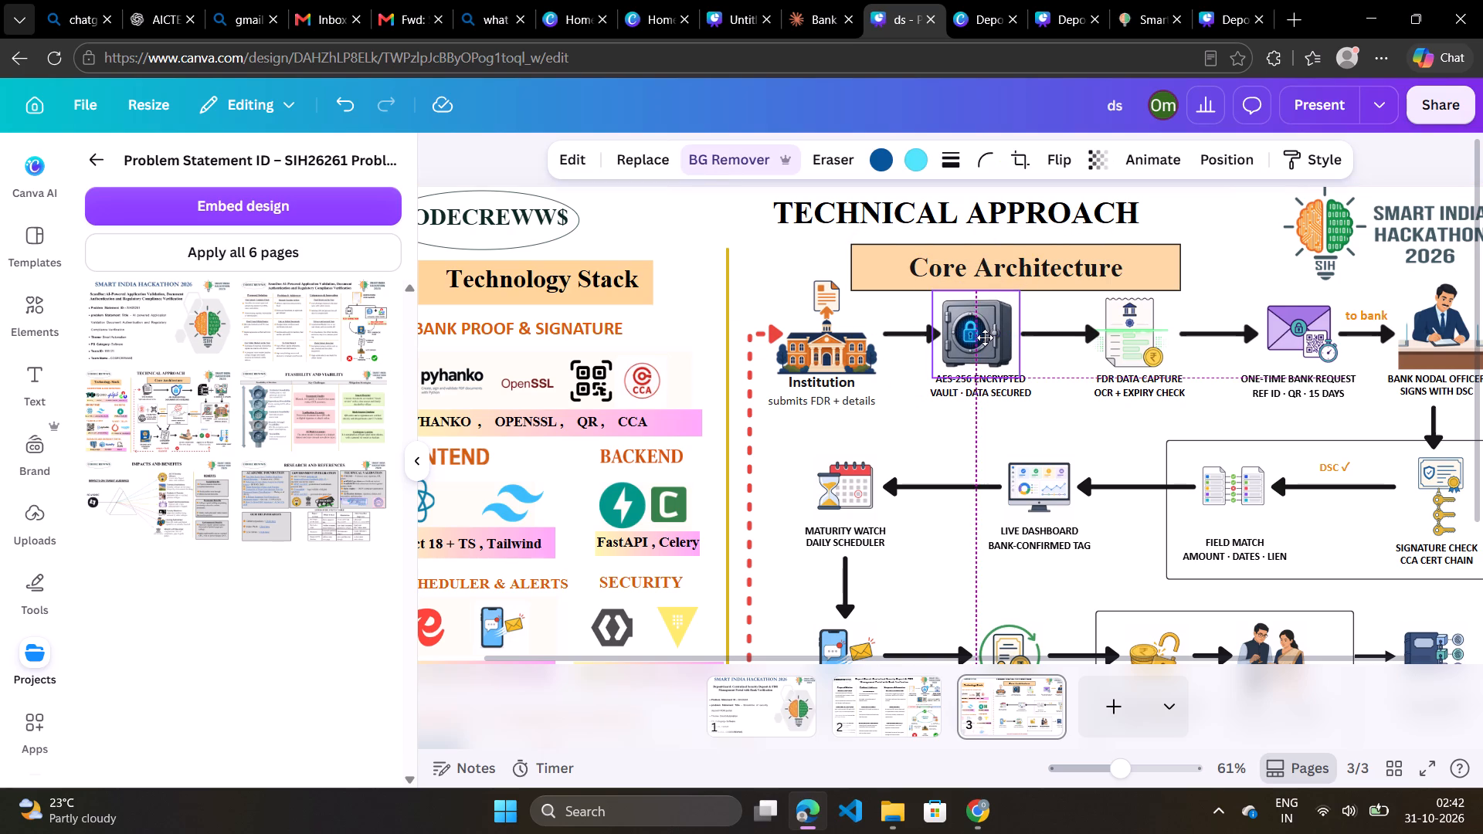
{"action": "left_click_drag", "start_coordinate": [985, 337], "coordinate": [990, 337]}
{"action": "left_click", "coordinate": [1054, 335]}
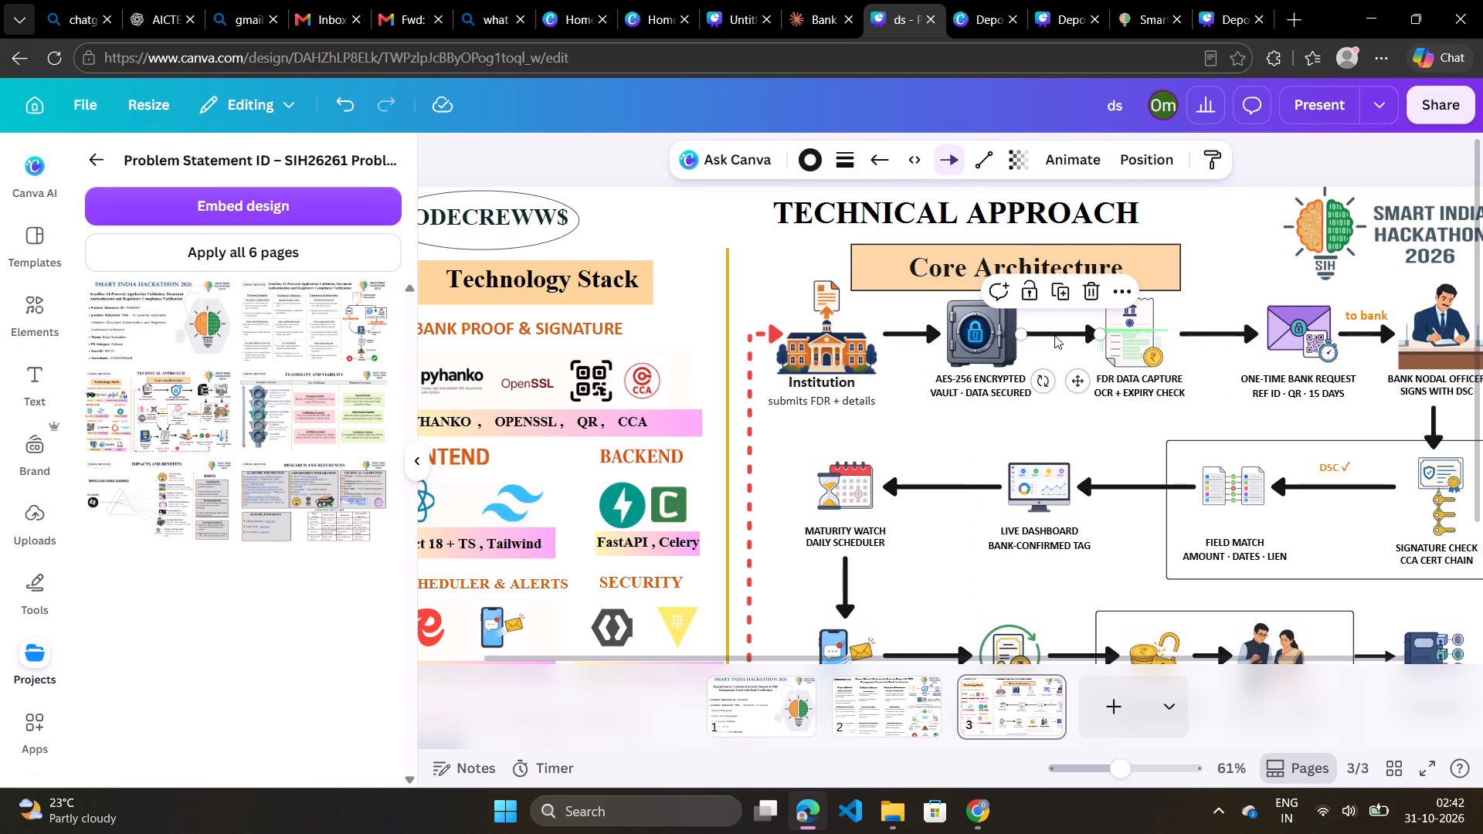
{"action": "left_click_drag", "start_coordinate": [1023, 336], "coordinate": [1030, 336]}
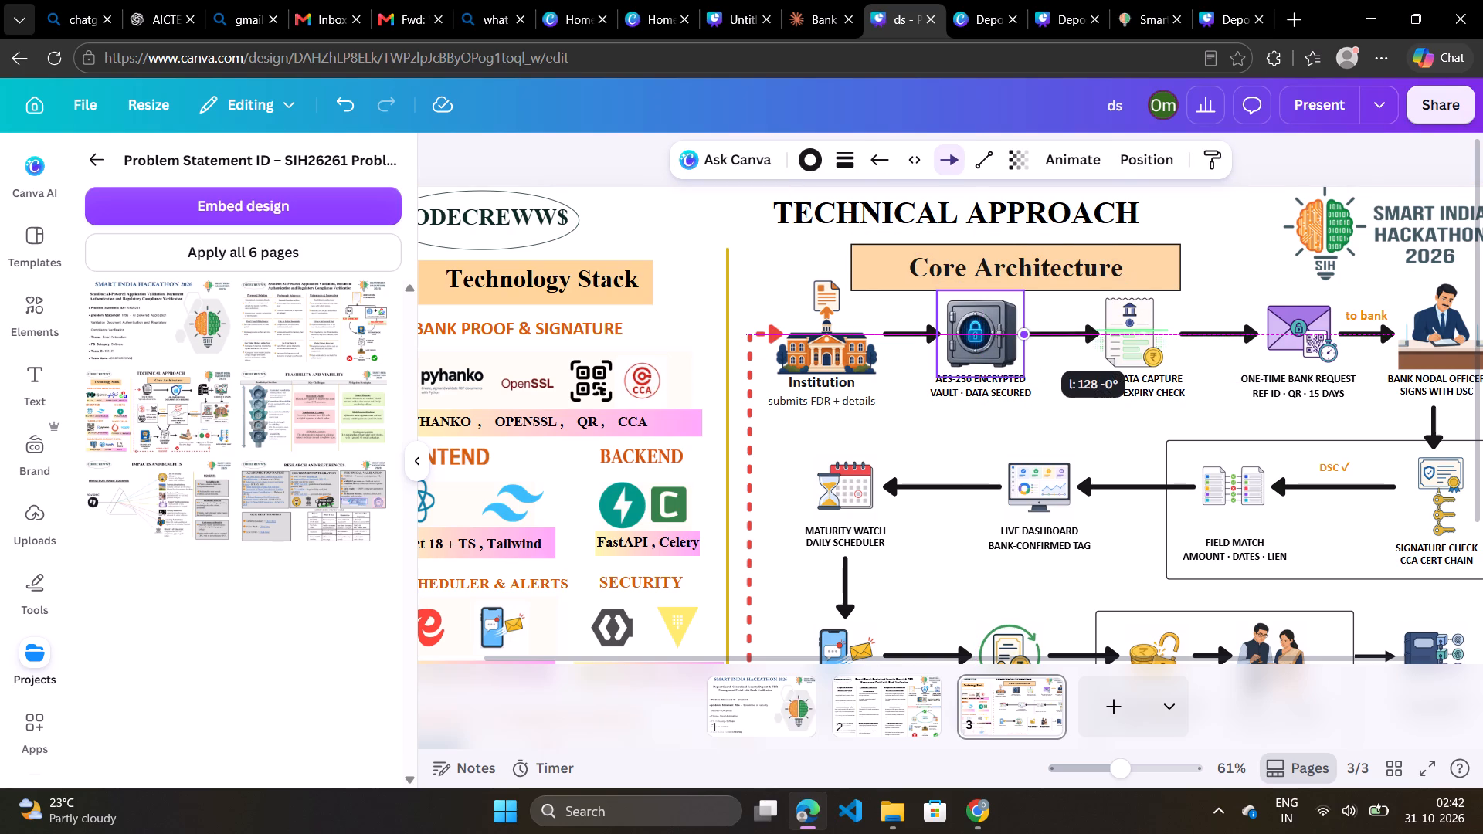
{"action": "left_click_drag", "start_coordinate": [1030, 336], "coordinate": [1040, 336]}
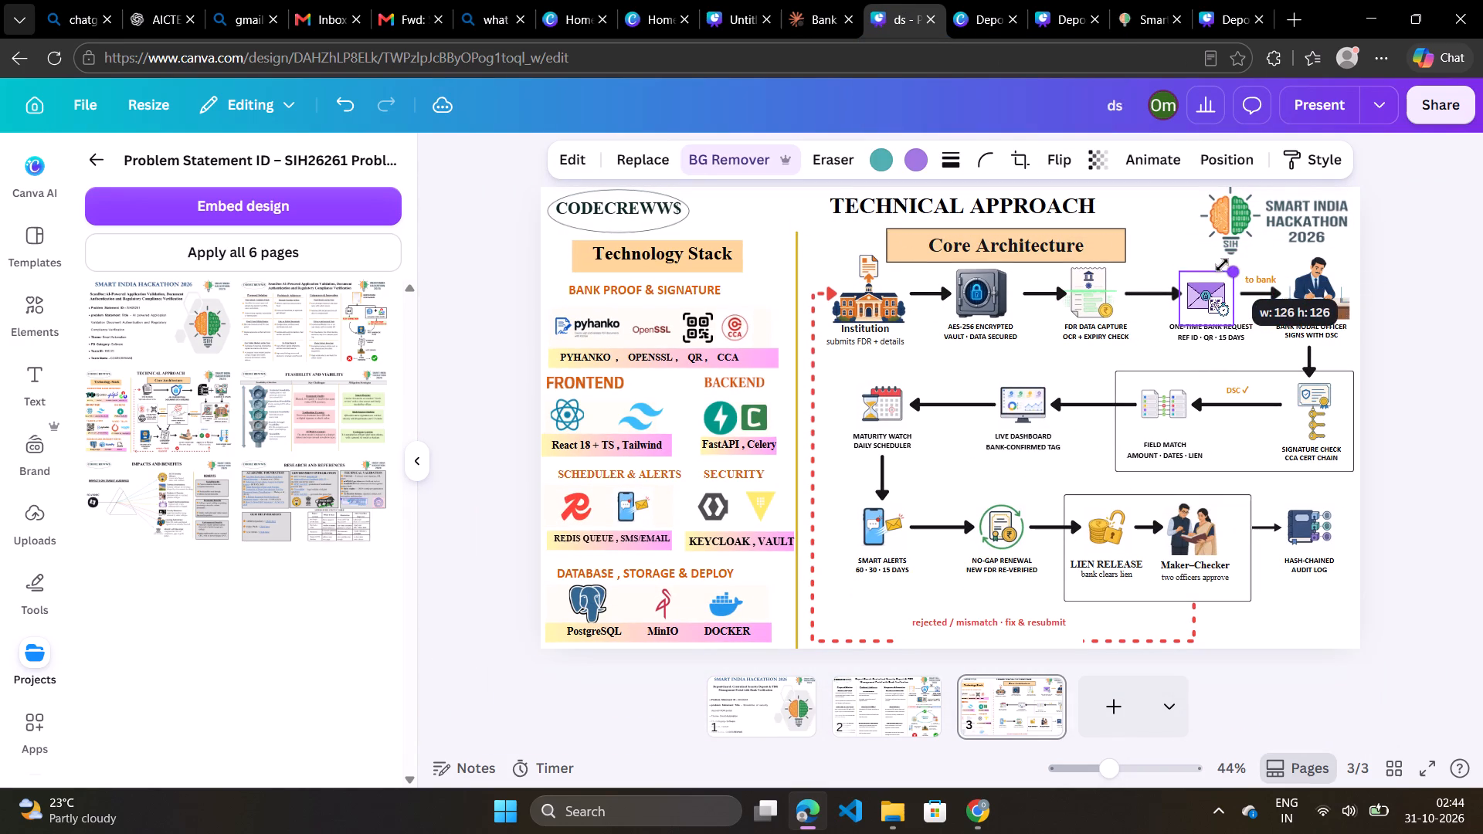
{"action": "left_click_drag", "start_coordinate": [1222, 265], "coordinate": [1242, 251]}
{"action": "left_click", "coordinate": [1167, 293]}
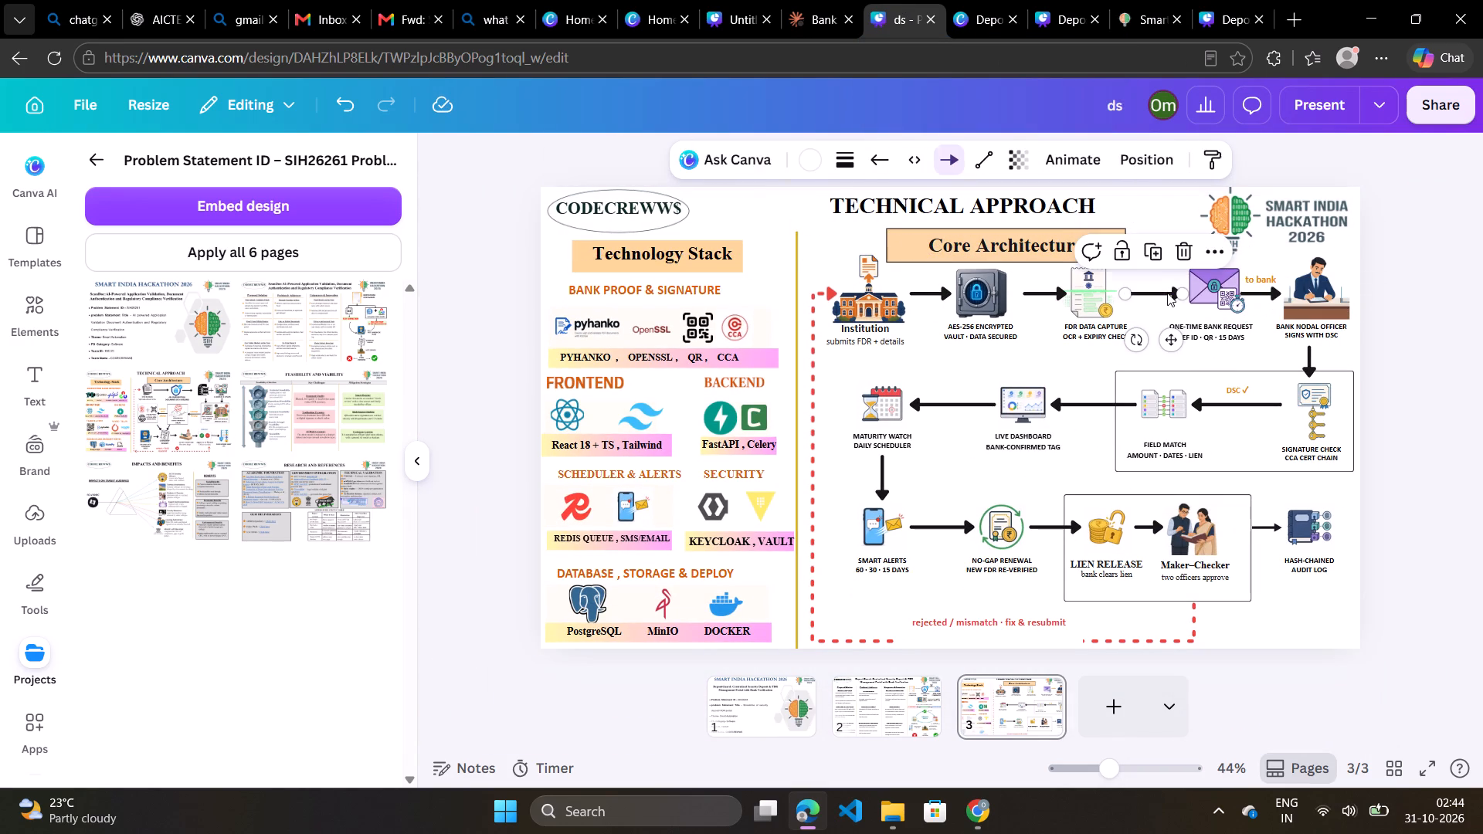
{"action": "left_click_drag", "start_coordinate": [1179, 292], "coordinate": [1162, 293]}
{"action": "left_click_drag", "start_coordinate": [1209, 296], "coordinate": [1196, 302]}
{"action": "left_click_drag", "start_coordinate": [1165, 326], "coordinate": [1156, 334]}
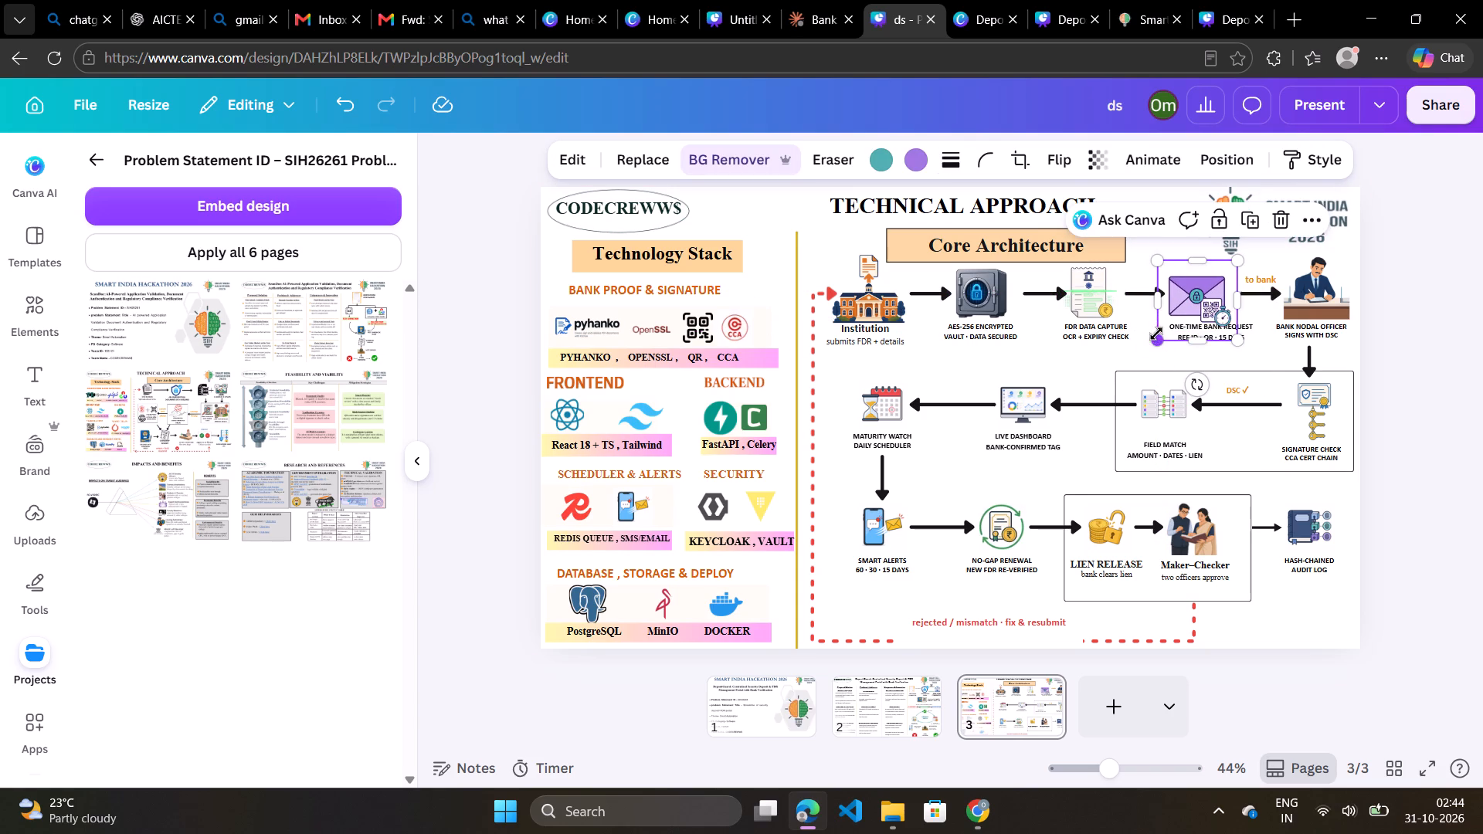
{"action": "left_click_drag", "start_coordinate": [1193, 303], "coordinate": [1203, 291]}
{"action": "left_click", "coordinate": [1167, 358]}
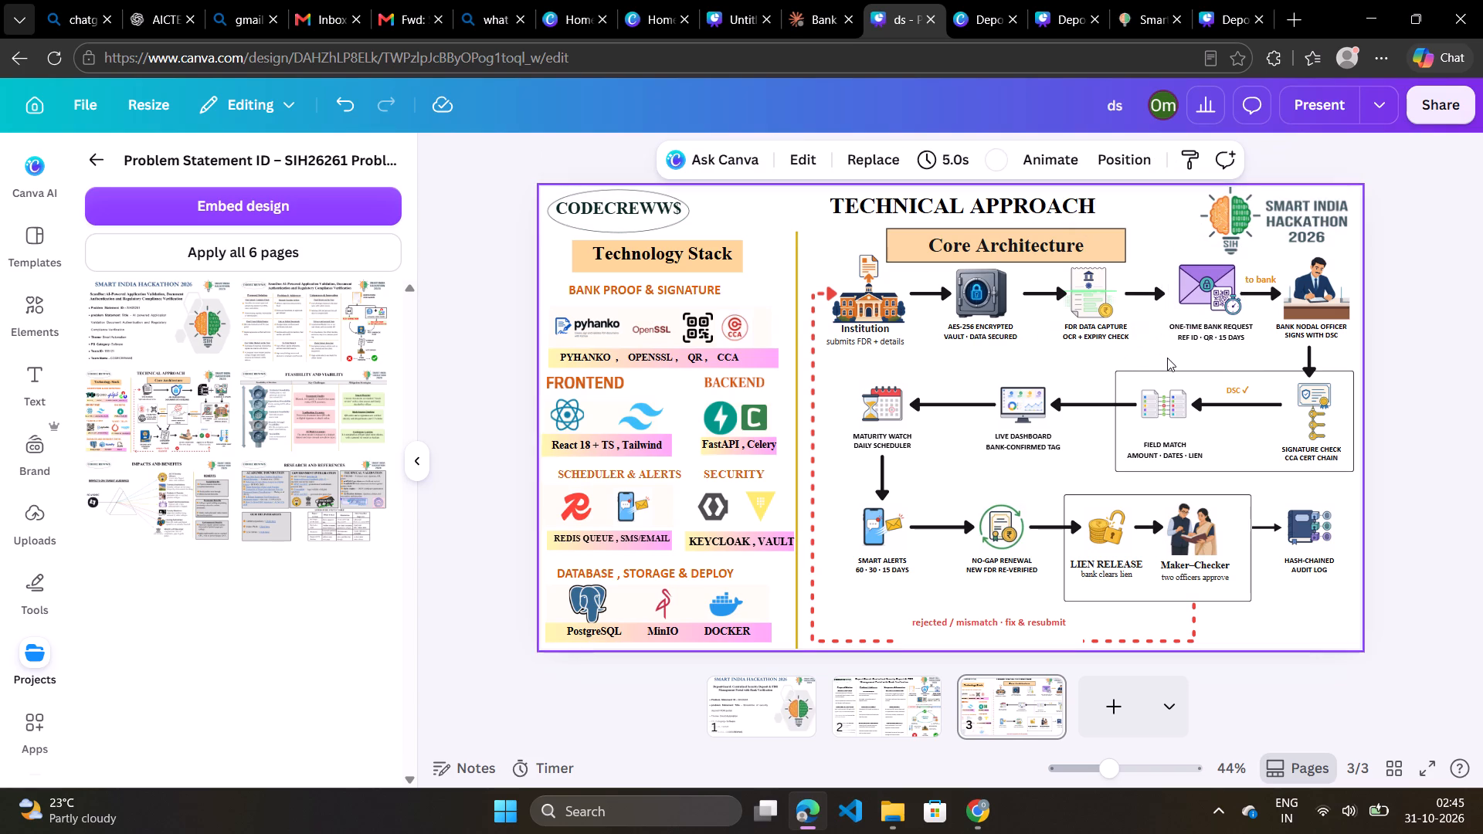
Slightly enlarge the Bank Nodal Officer illustration and adjust its position above its caption.
{"action": "left_click", "coordinate": [1303, 290]}
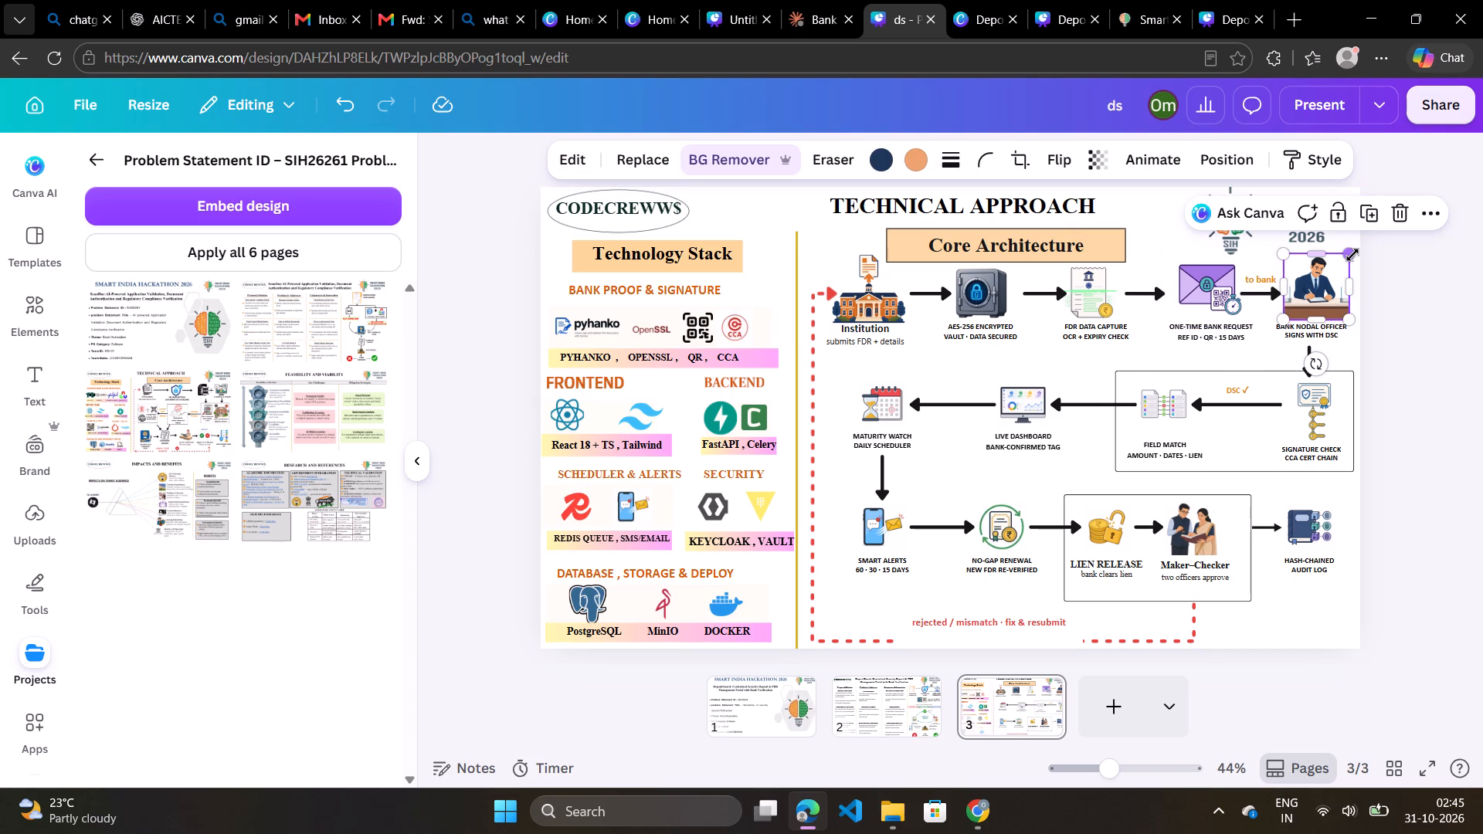
{"action": "left_click_drag", "start_coordinate": [1352, 255], "coordinate": [1364, 253]}
{"action": "left_click", "coordinate": [1268, 347]}
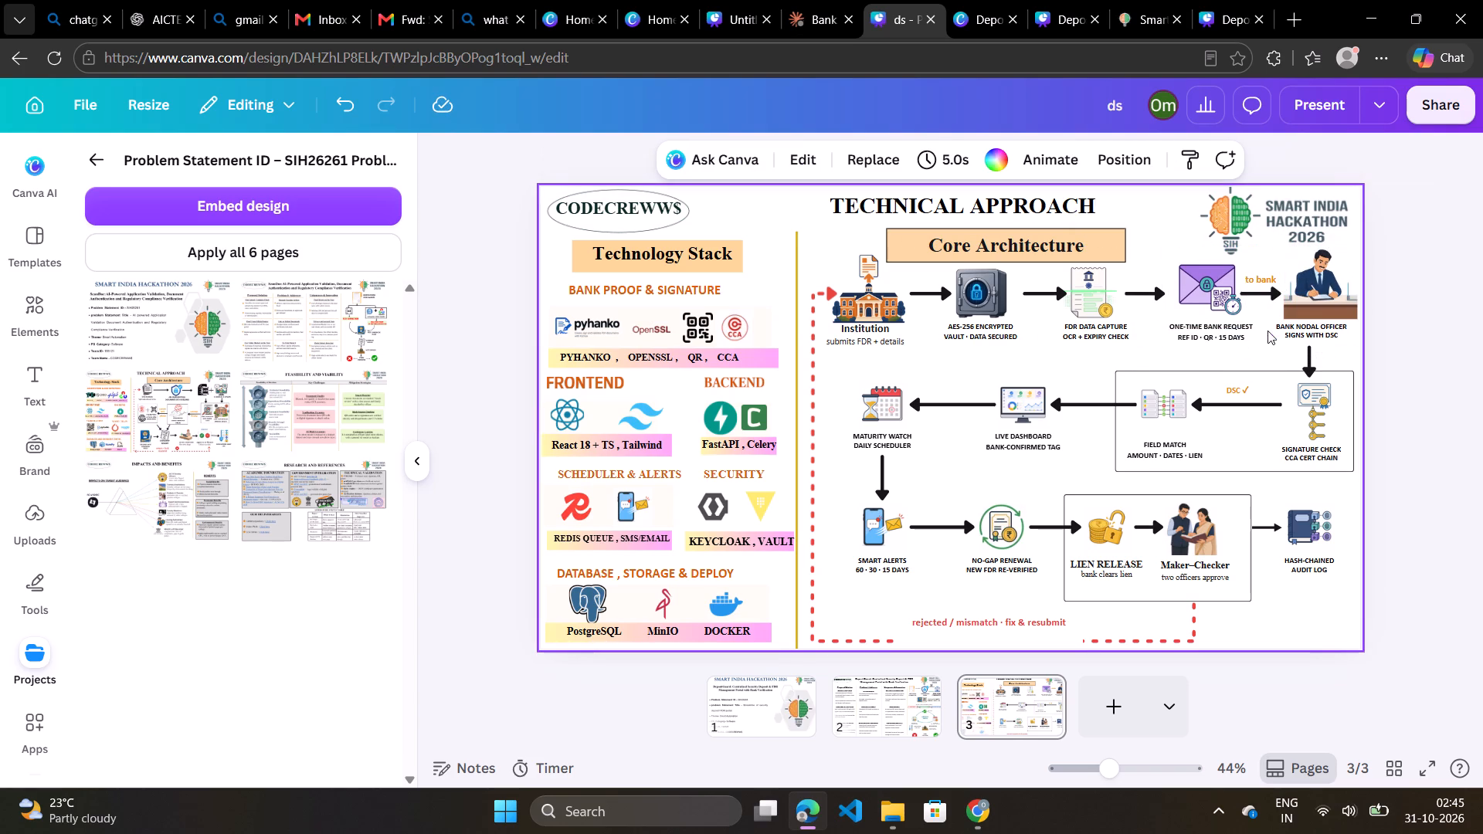
{"action": "left_click", "coordinate": [1321, 300]}
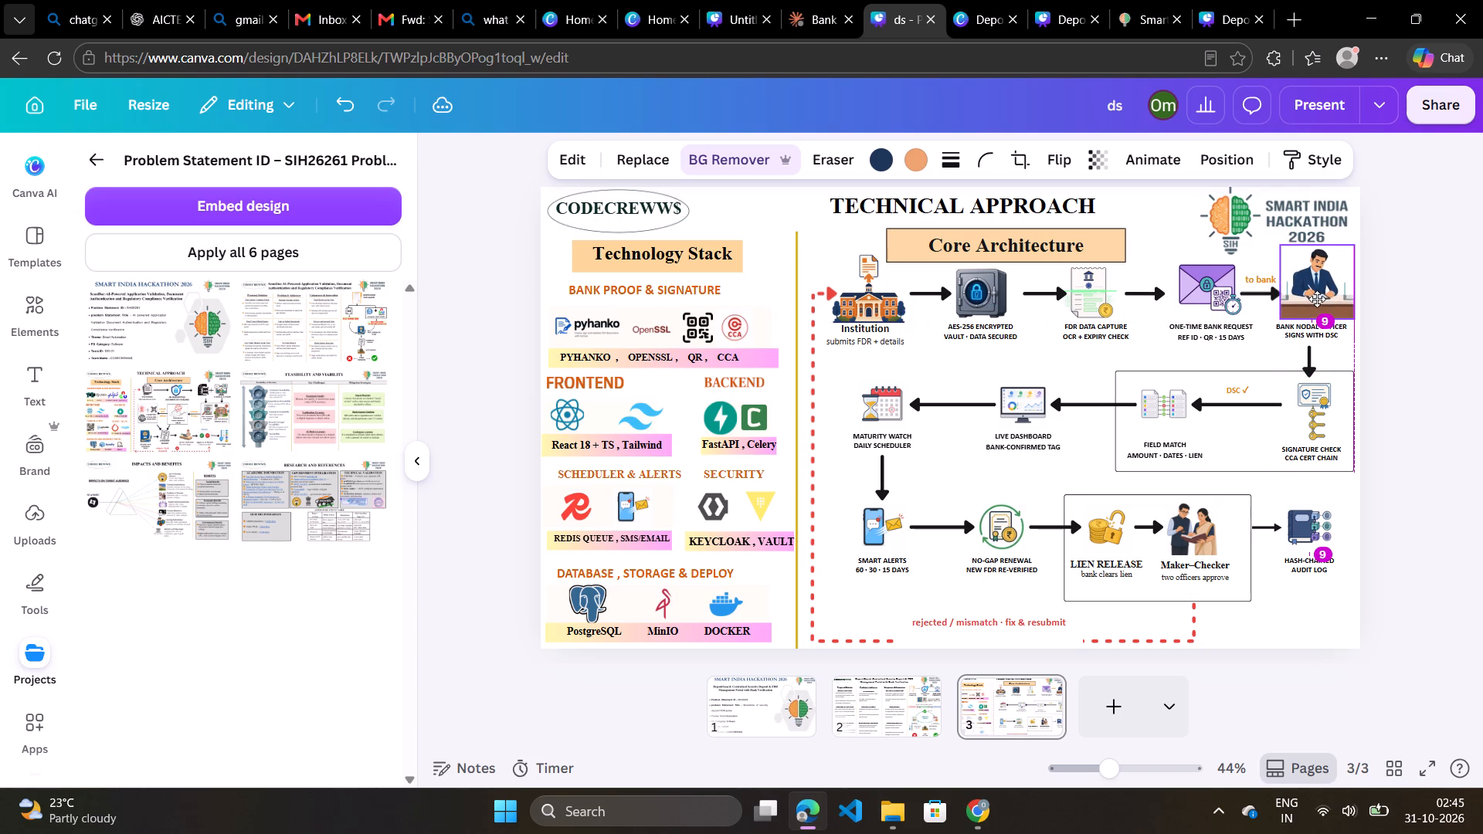
{"action": "left_click", "coordinate": [1264, 334]}
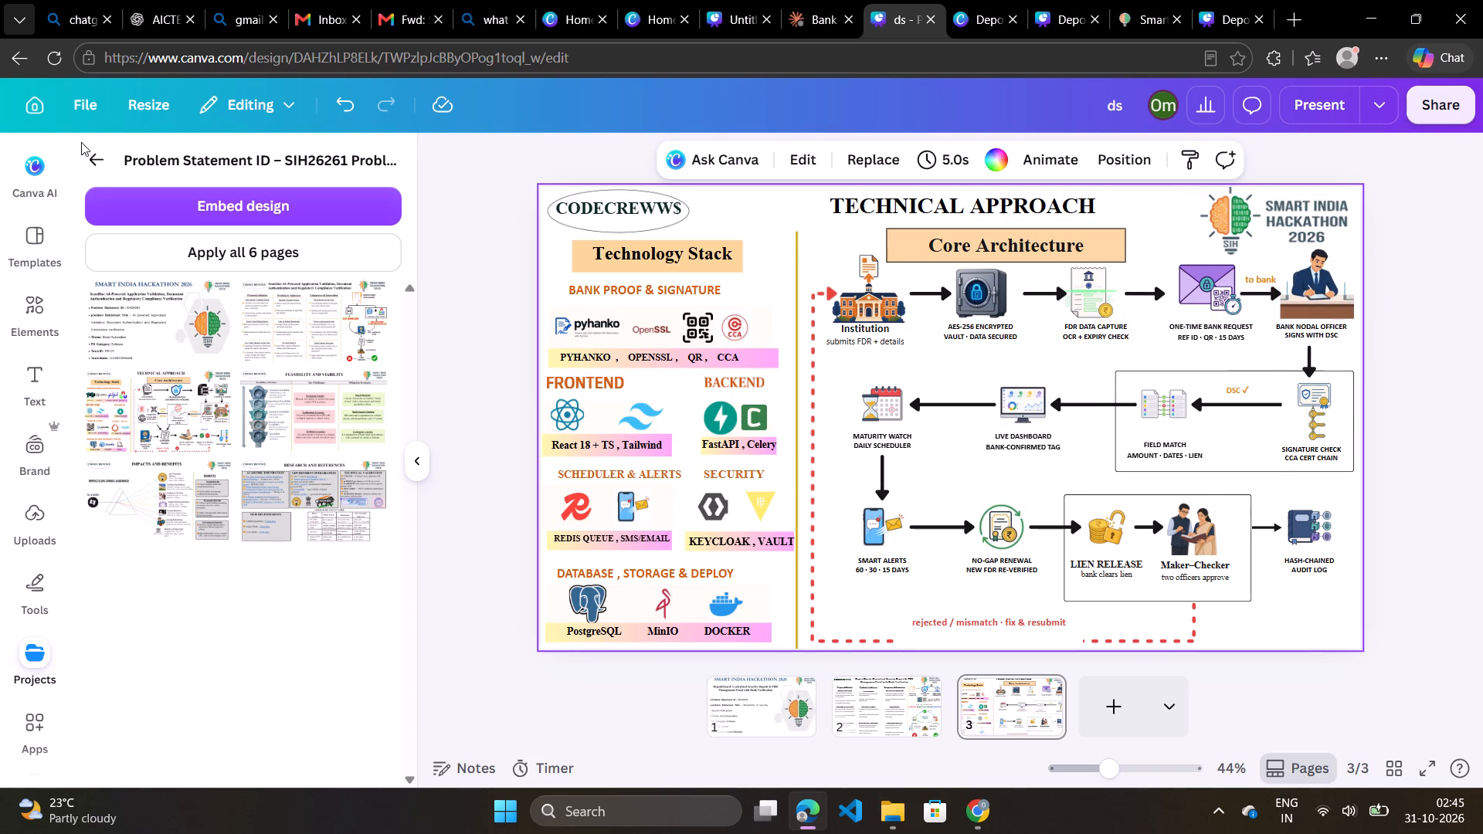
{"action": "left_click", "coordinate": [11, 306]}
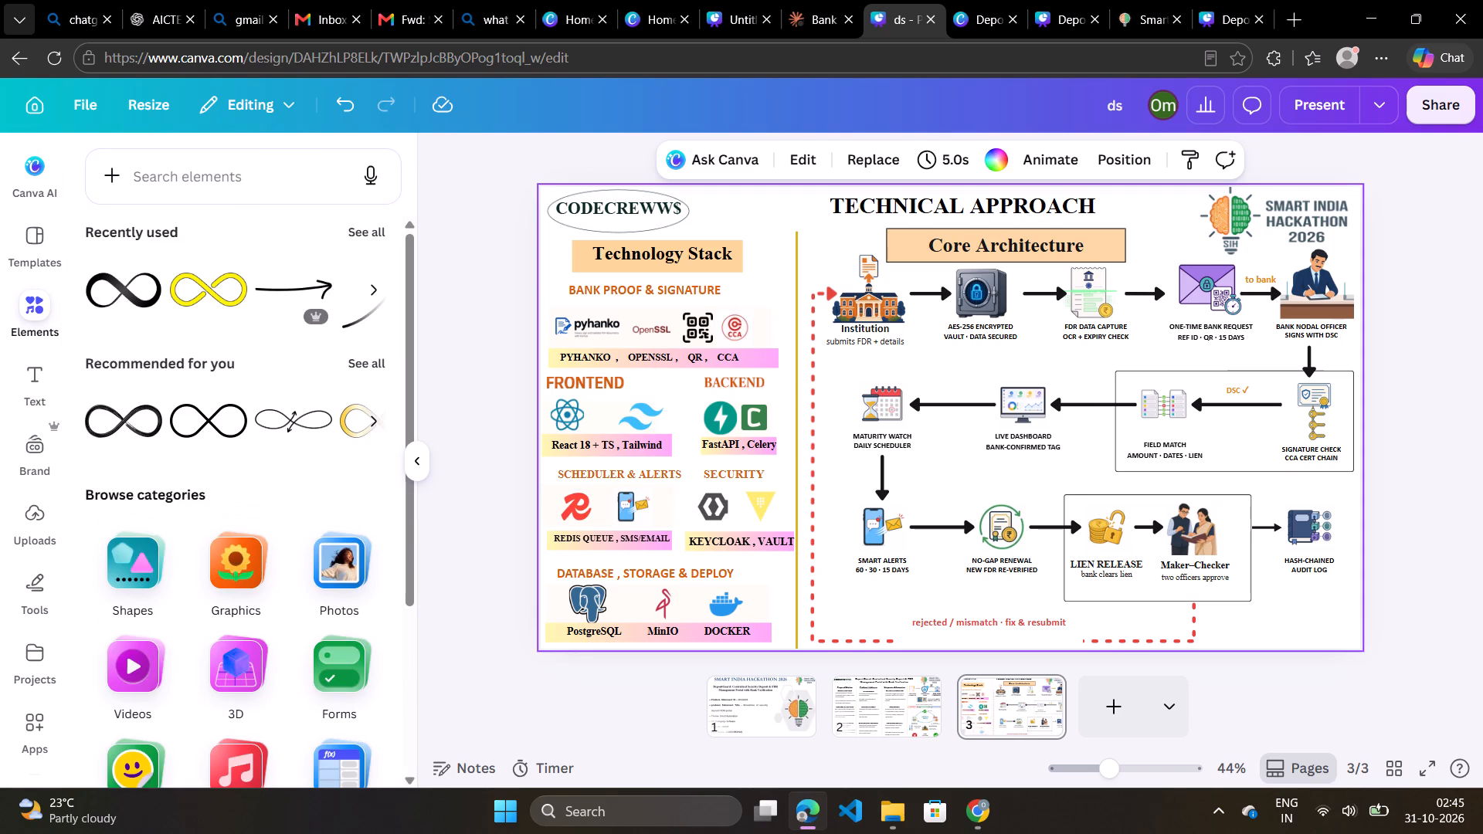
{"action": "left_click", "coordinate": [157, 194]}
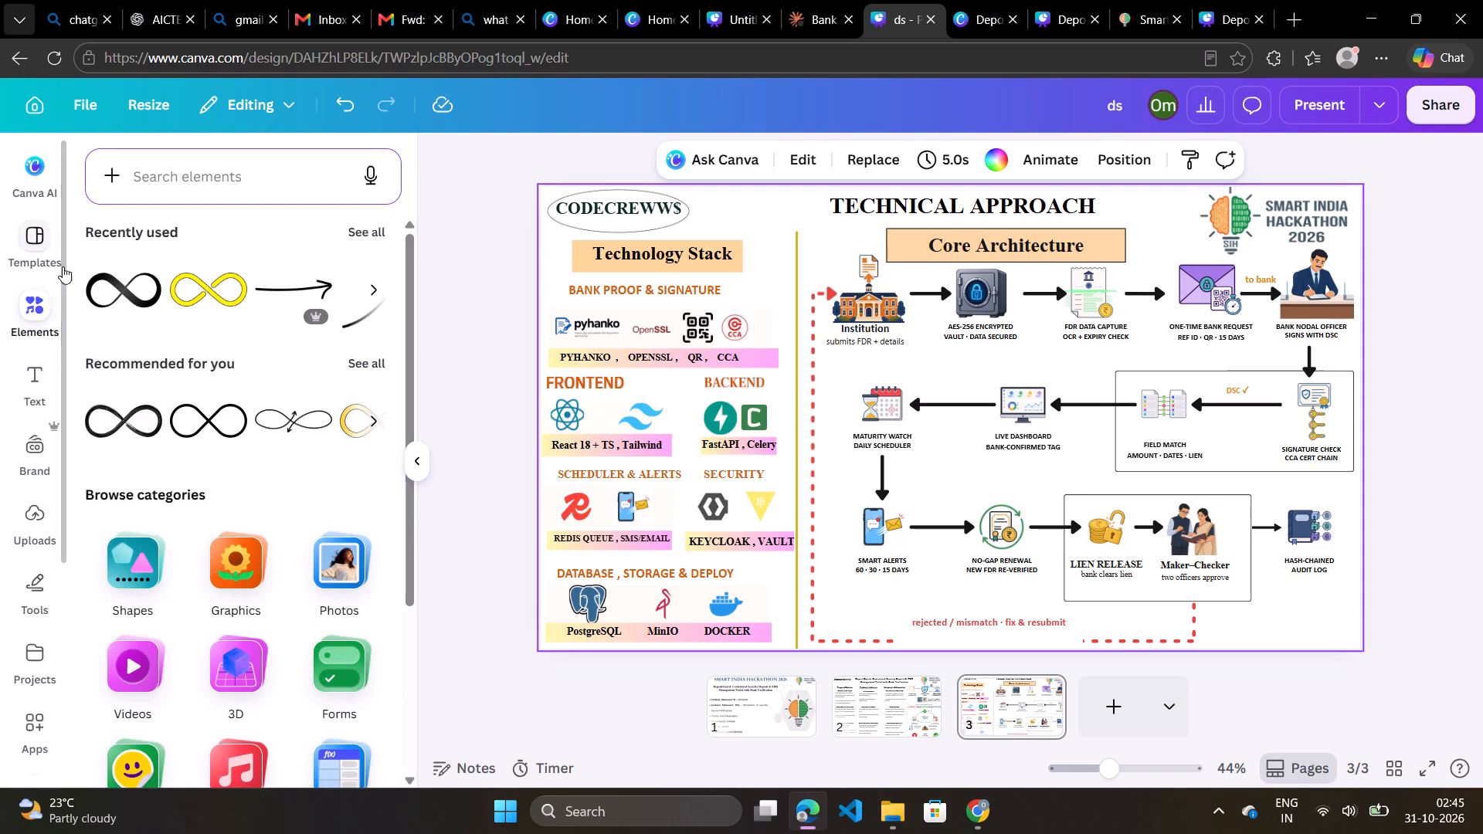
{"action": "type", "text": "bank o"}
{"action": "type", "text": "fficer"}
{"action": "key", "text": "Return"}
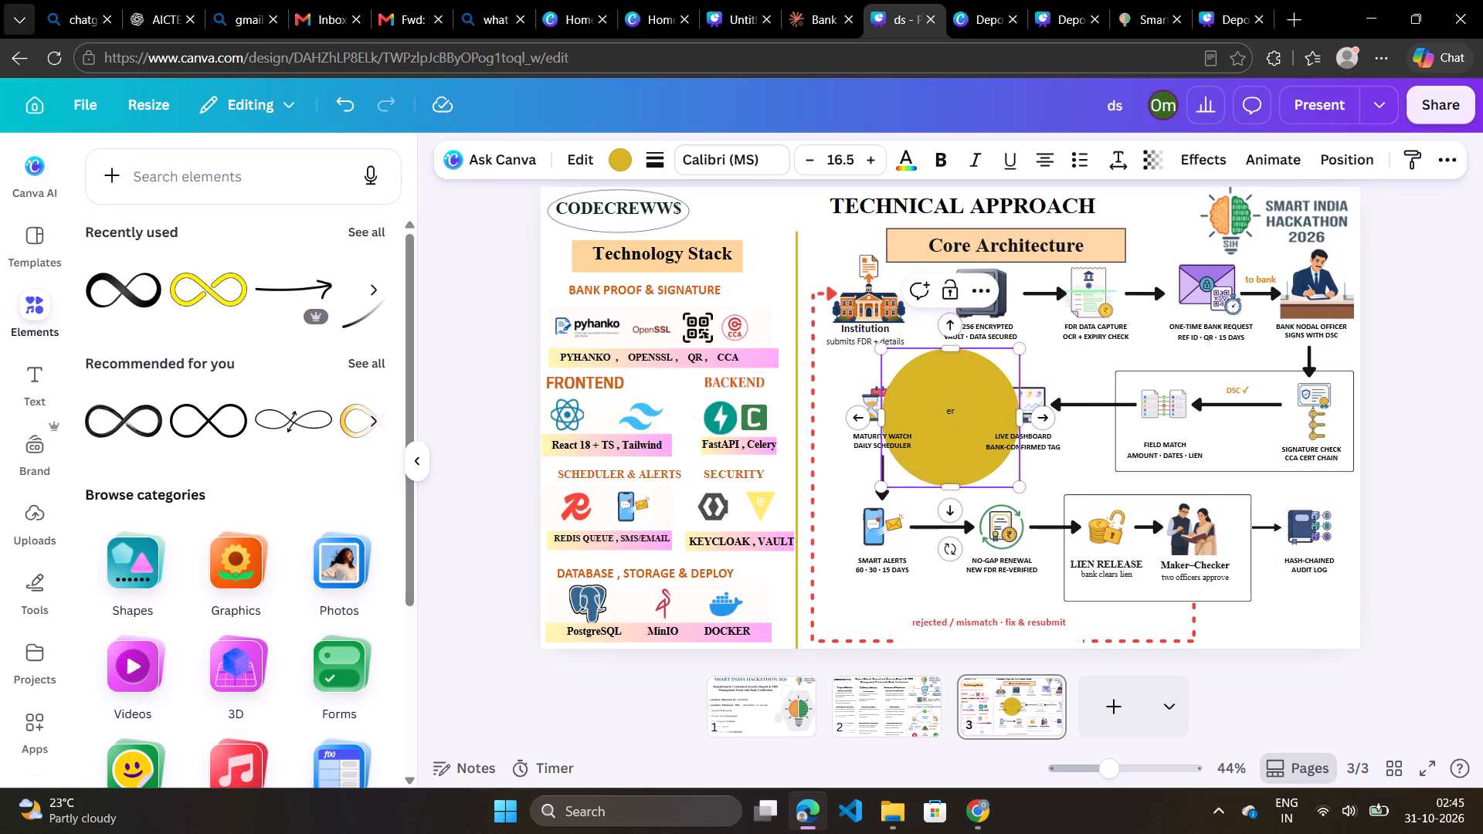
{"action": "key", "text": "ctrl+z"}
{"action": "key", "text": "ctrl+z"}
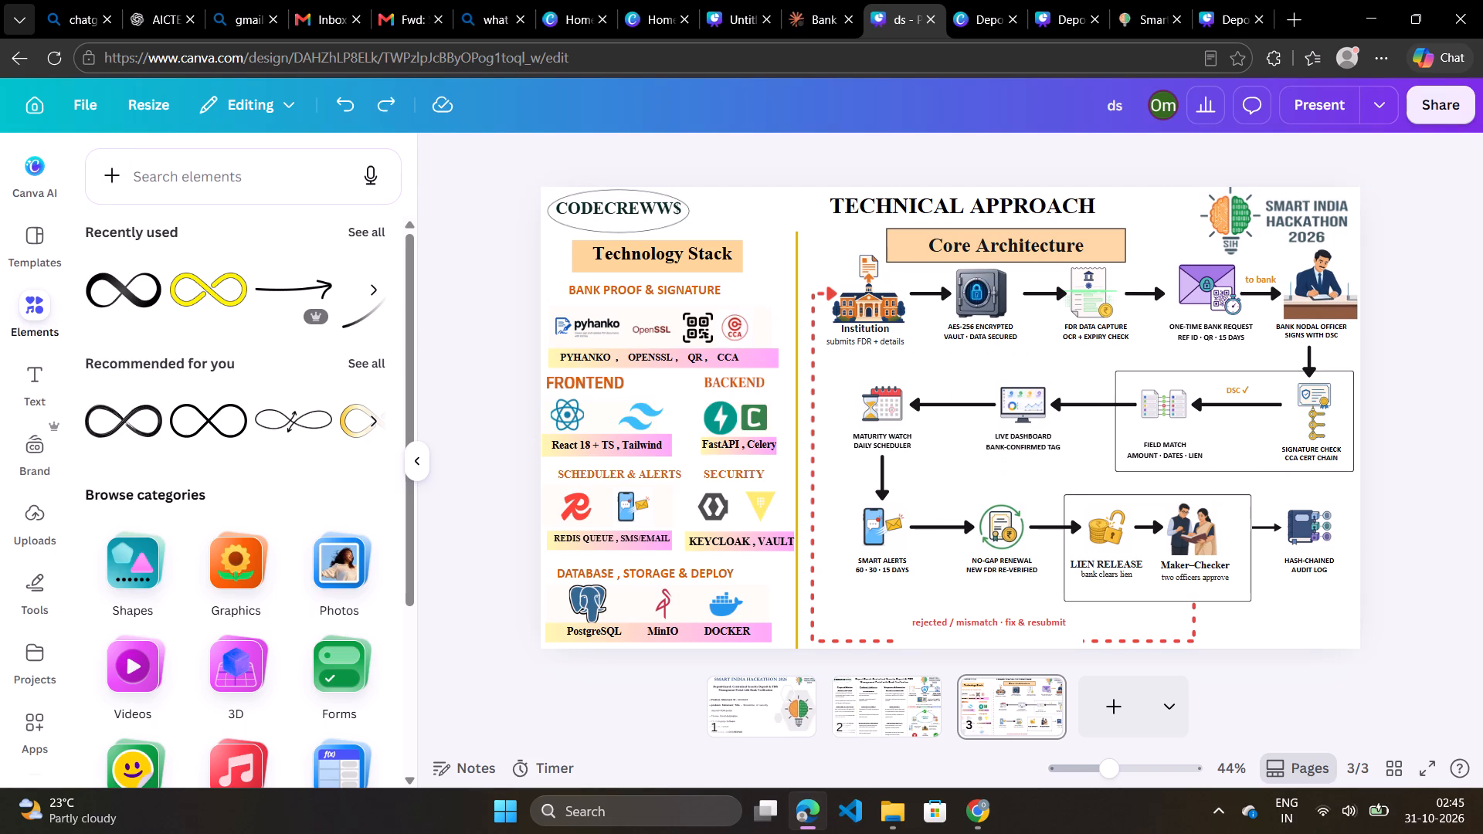
Search the elements library for "bank officer" and browse the graphics results for a suitable officer illustration.
{"action": "left_click", "coordinate": [219, 164]}
{"action": "type", "text": "bank officer"}
{"action": "key", "text": "Return"}
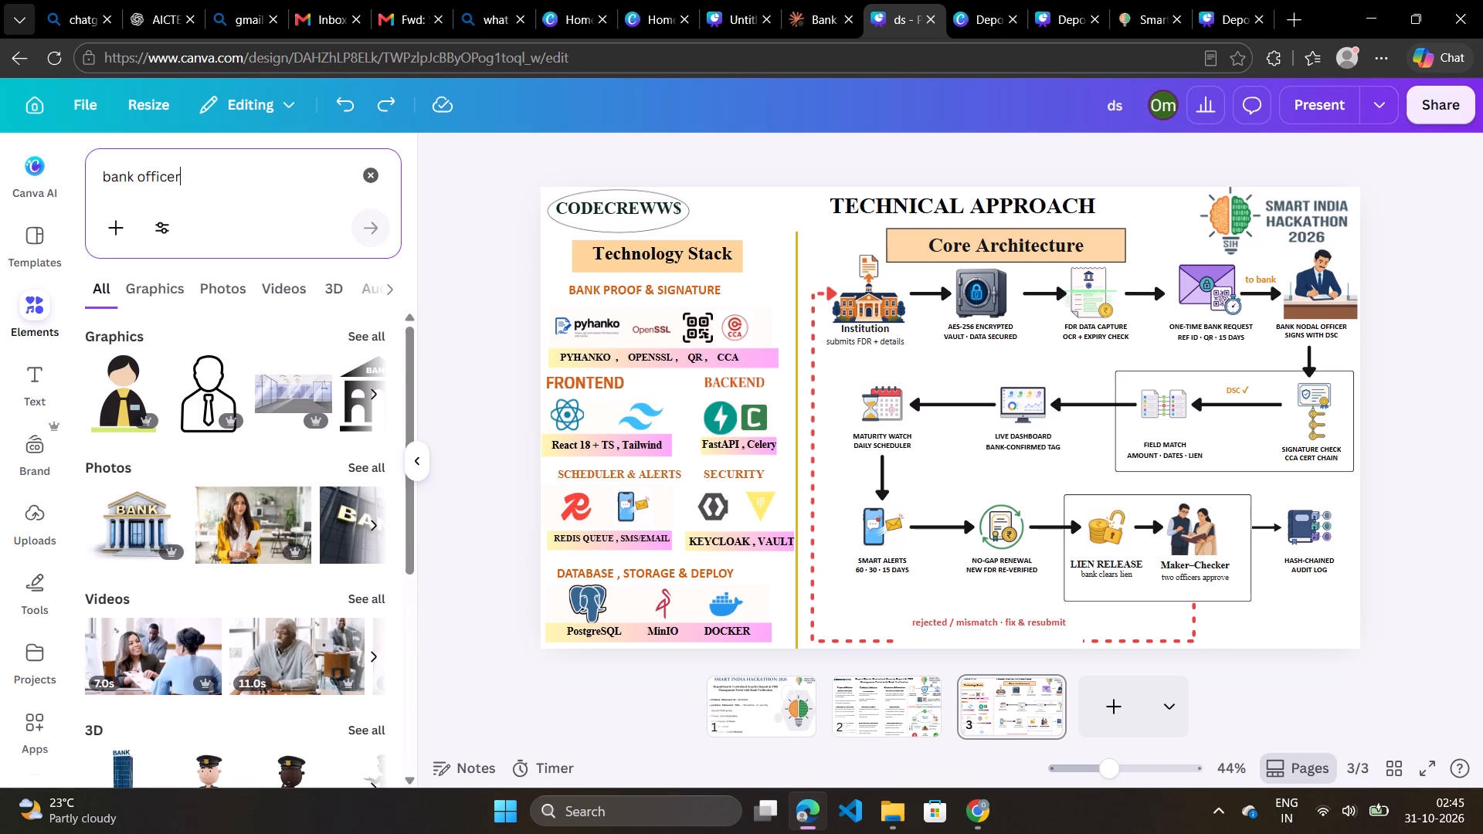
{"action": "scroll", "coordinate": [290, 364], "scroll_direction": "left", "scroll_amount": 3}
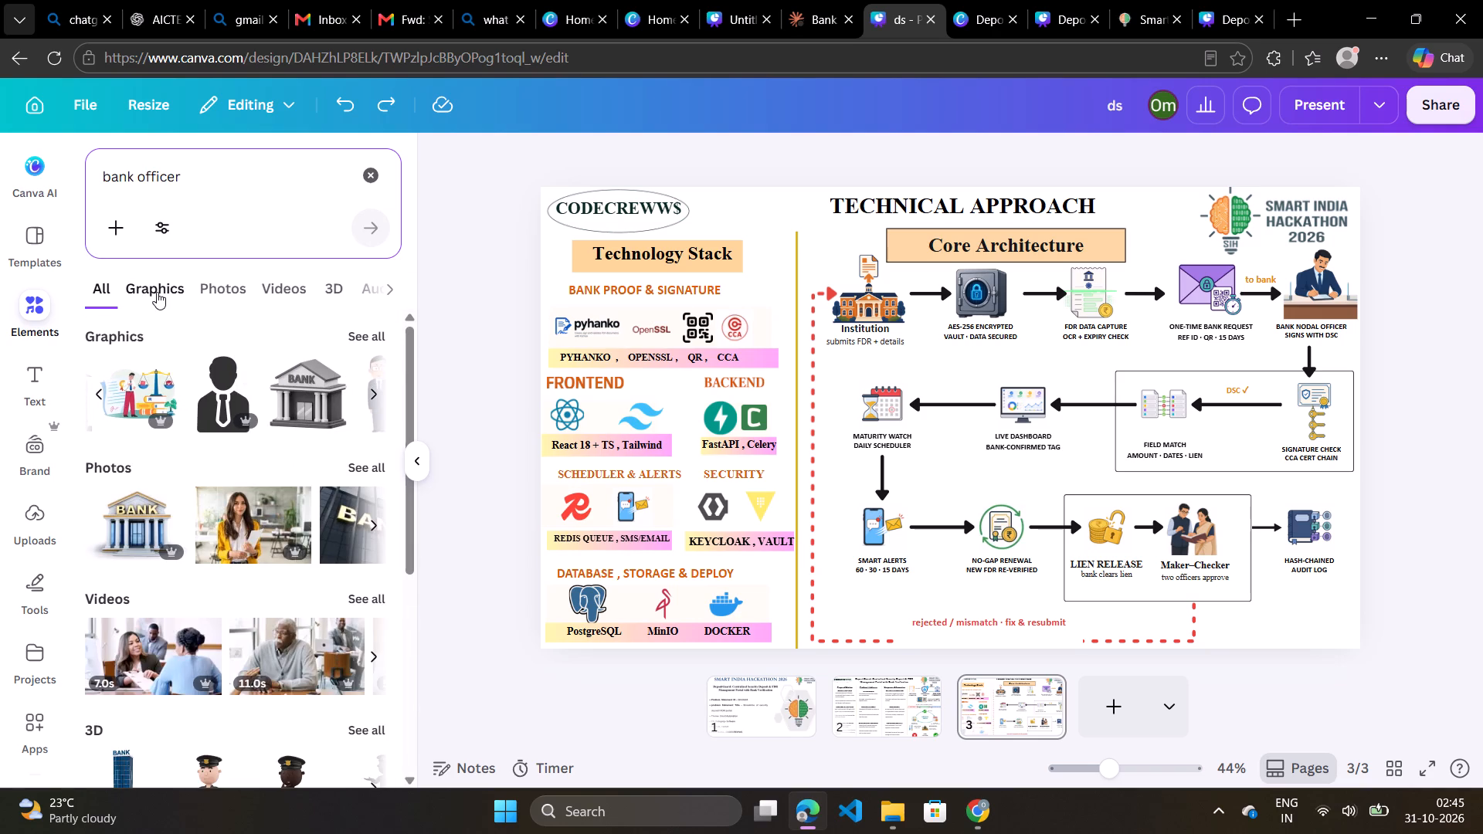
{"action": "left_click", "coordinate": [157, 292]}
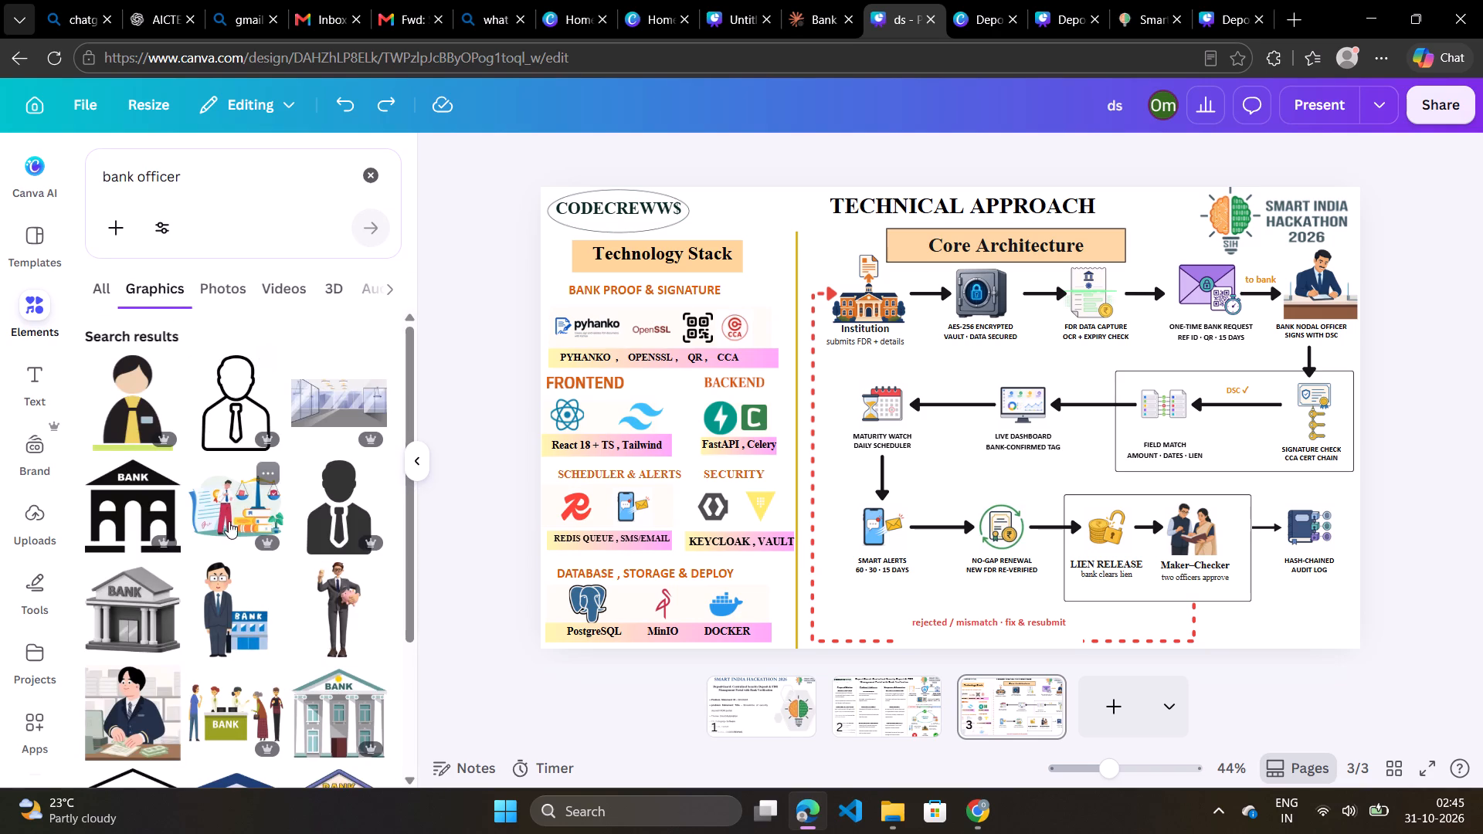
{"action": "scroll", "coordinate": [231, 541], "scroll_direction": "down", "scroll_amount": 1}
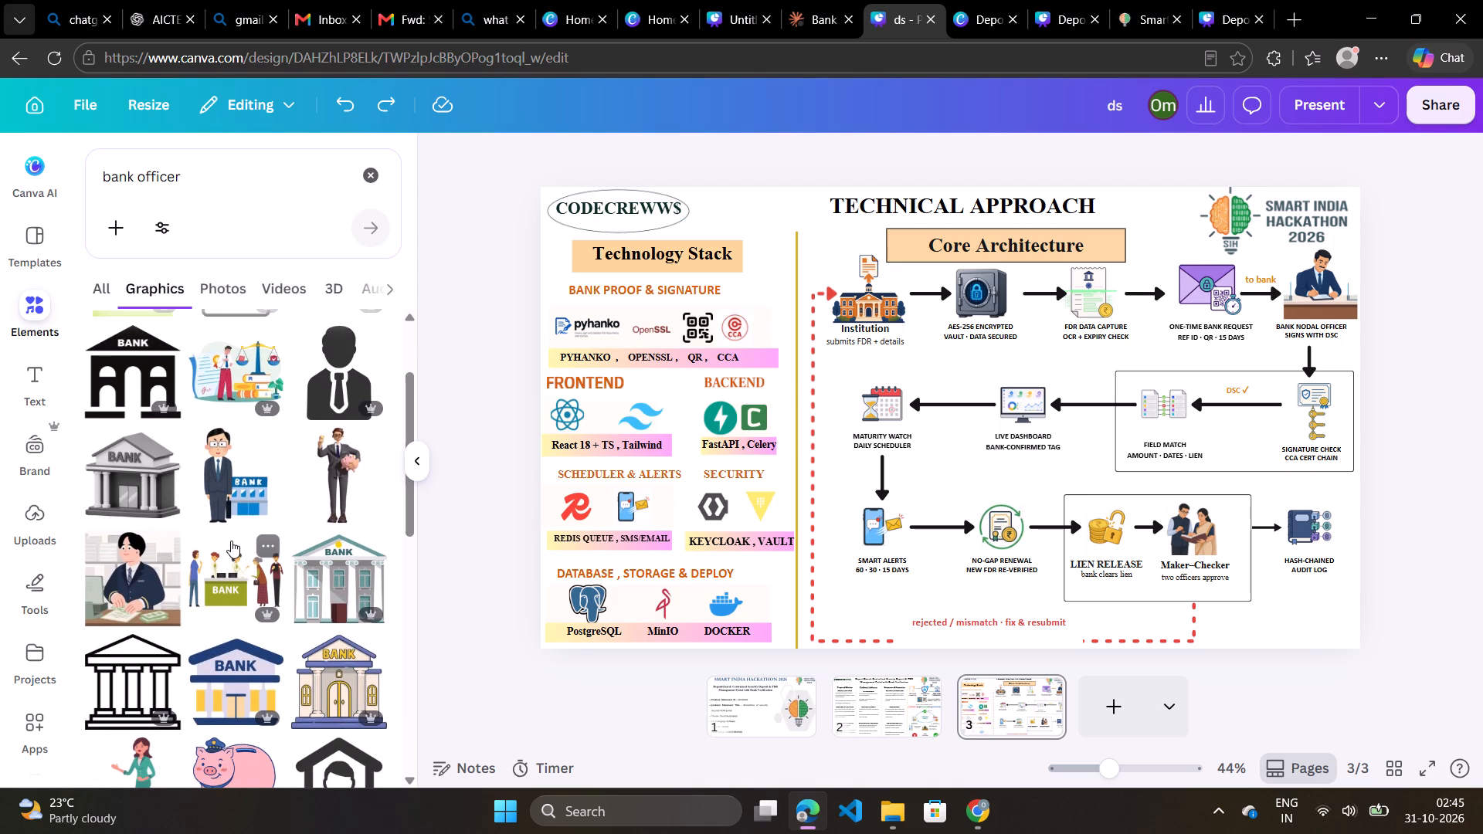
{"action": "scroll", "coordinate": [231, 541], "scroll_direction": "down", "scroll_amount": 3}
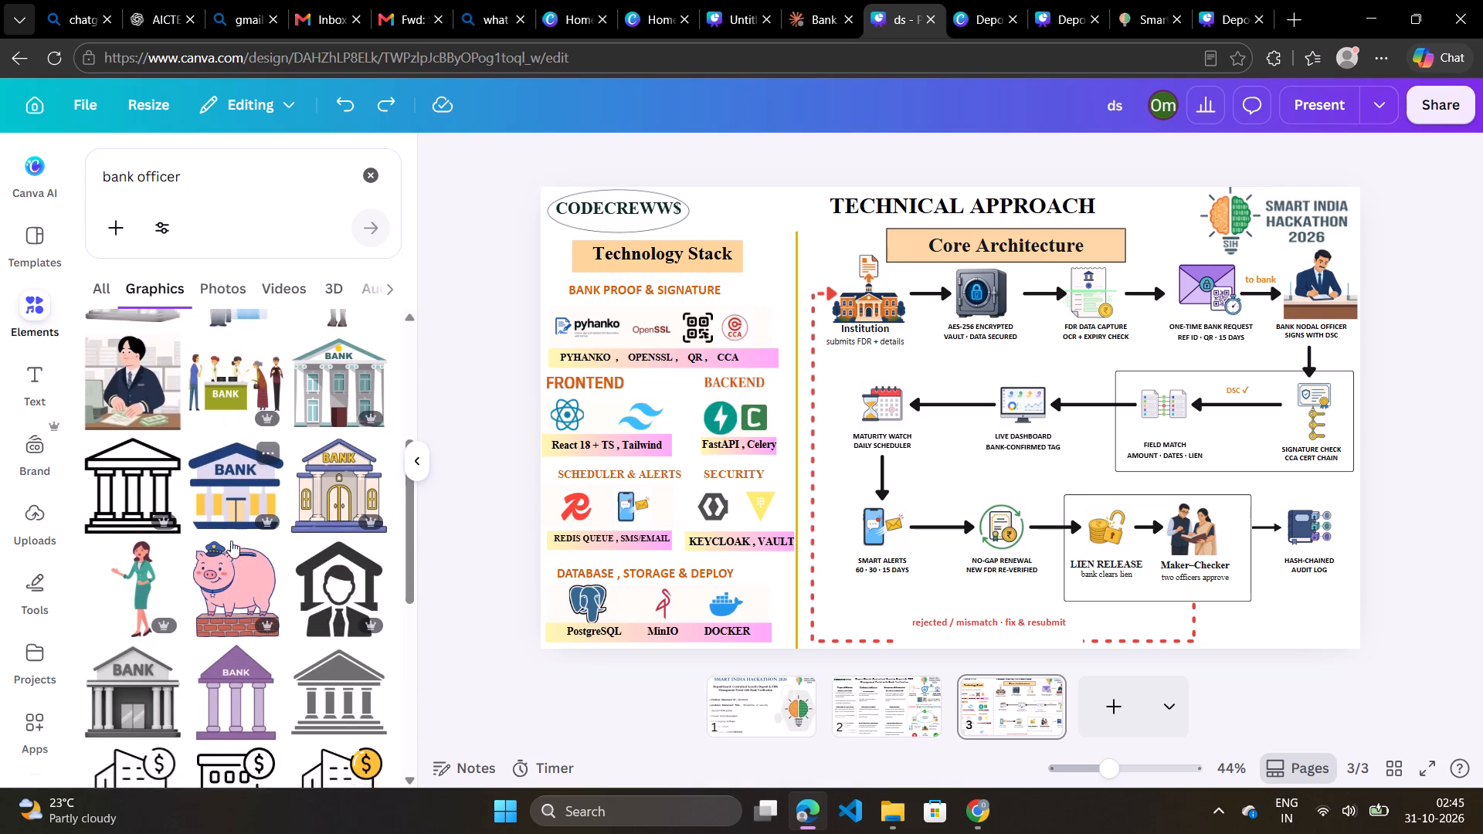
{"action": "scroll", "coordinate": [231, 541], "scroll_direction": "down", "scroll_amount": 5}
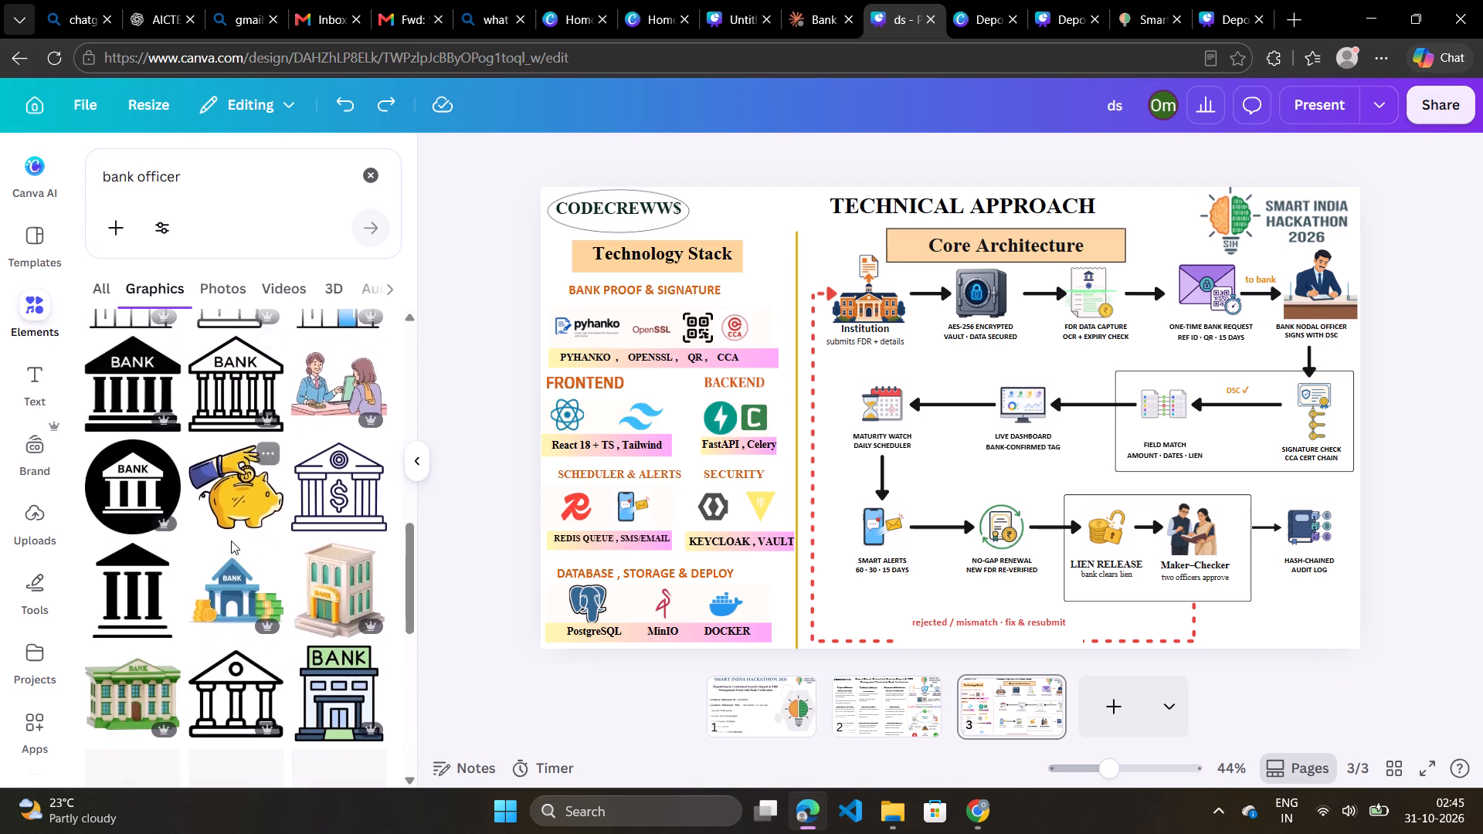
{"action": "scroll", "coordinate": [231, 541], "scroll_direction": "down", "scroll_amount": 5}
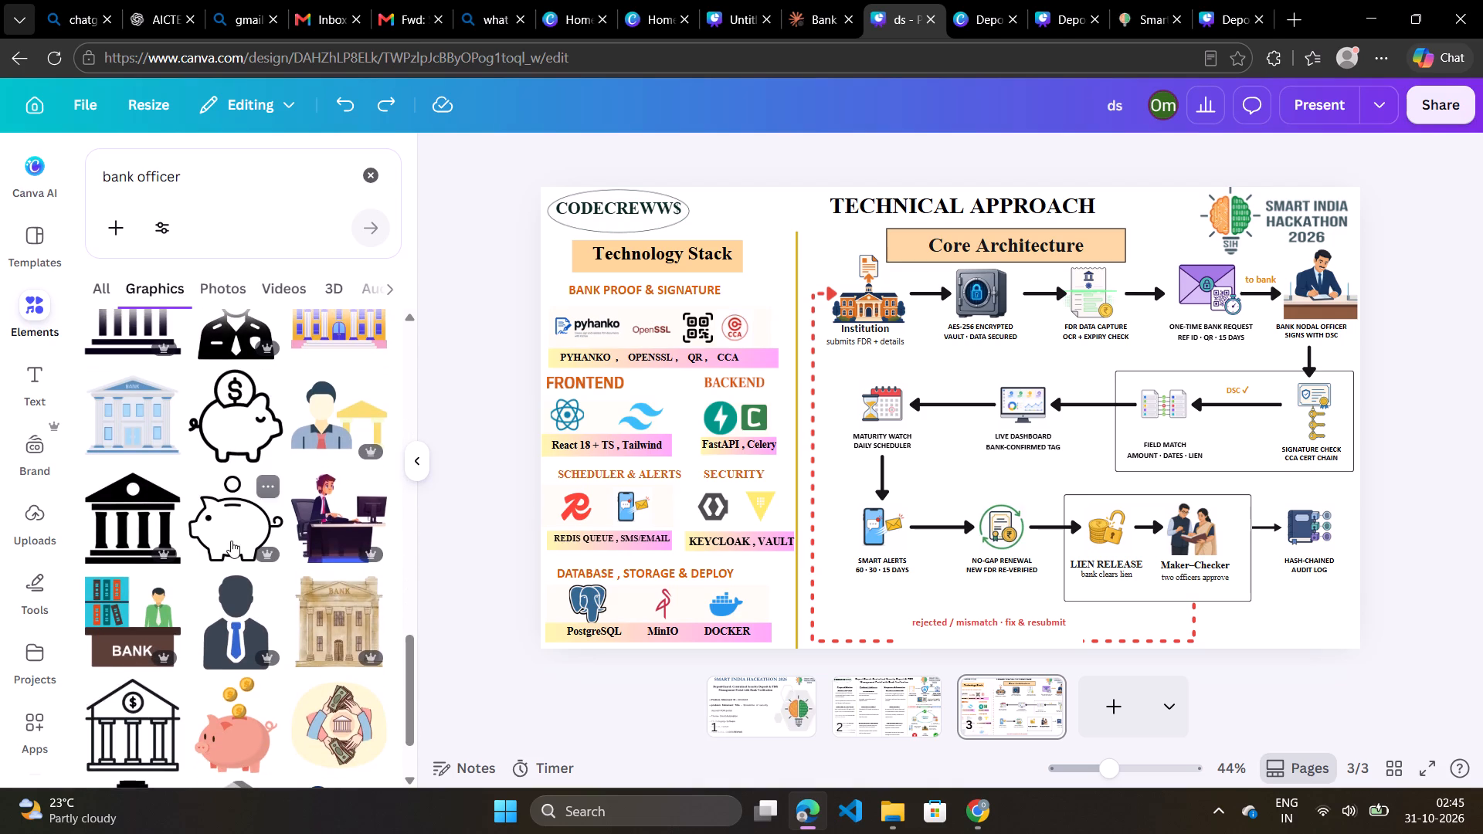
{"action": "scroll", "coordinate": [320, 526], "scroll_direction": "down", "scroll_amount": 2}
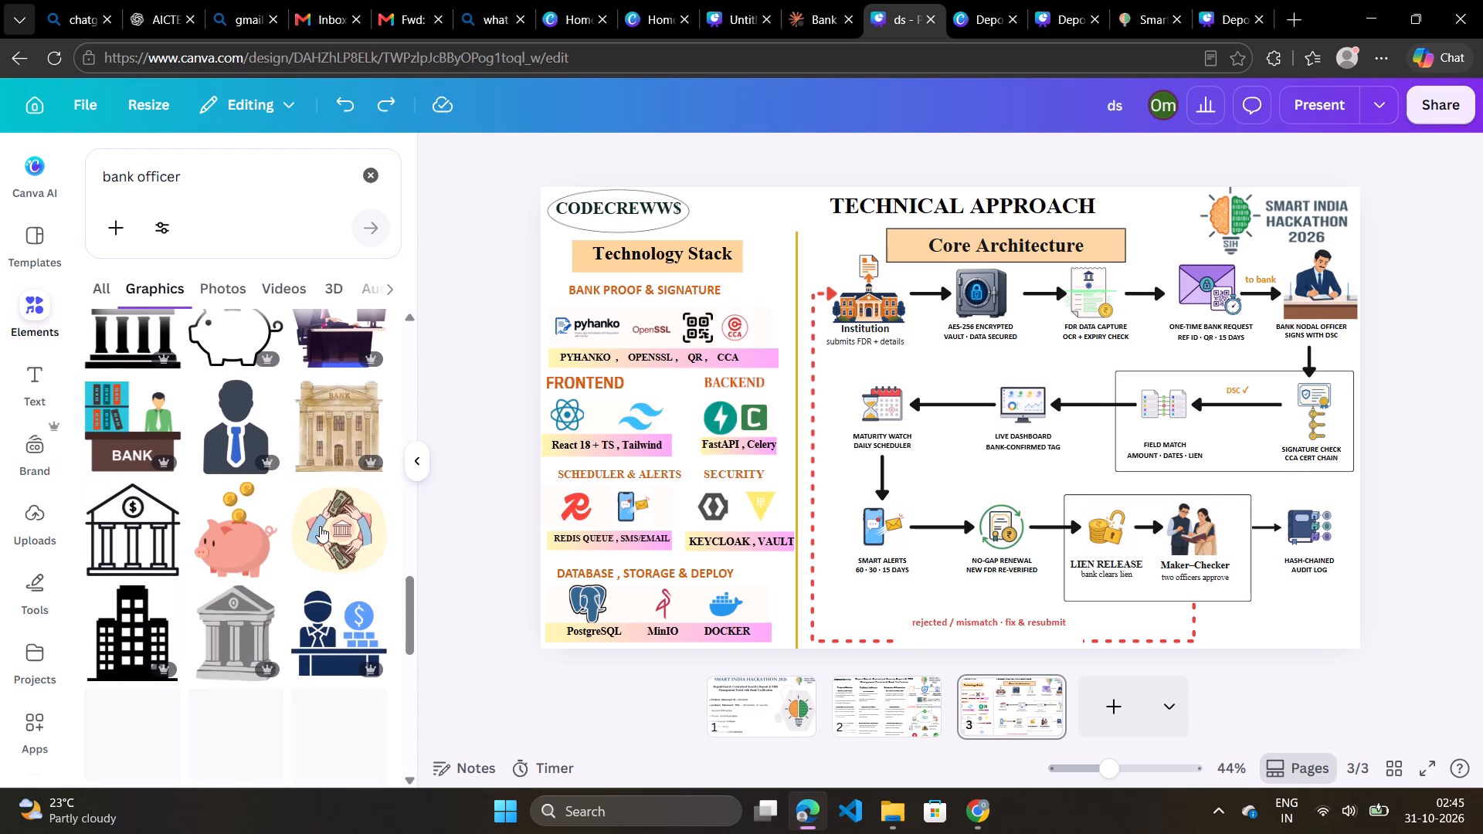
{"action": "scroll", "coordinate": [320, 526], "scroll_direction": "down", "scroll_amount": 3}
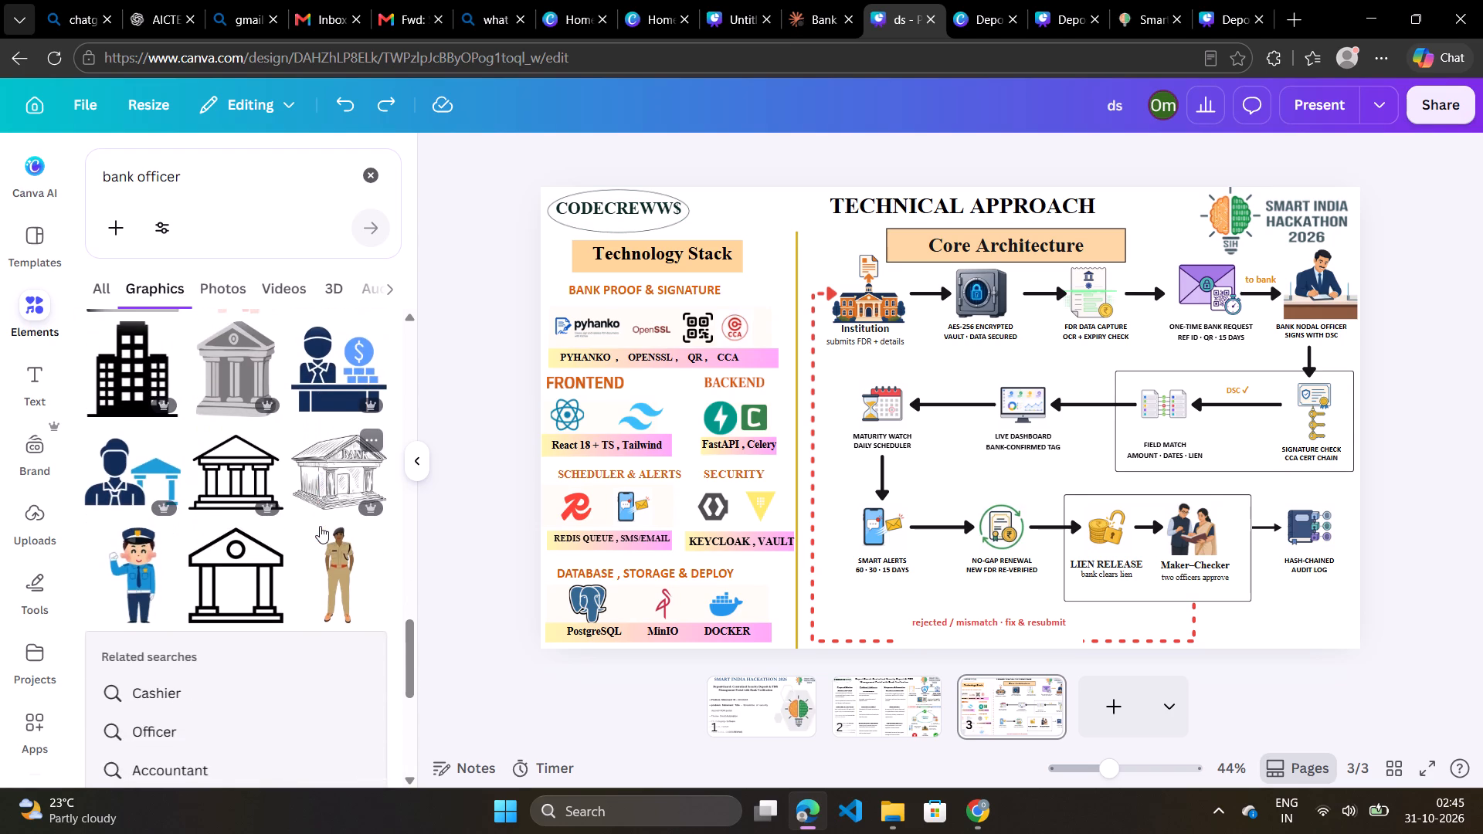
{"action": "scroll", "coordinate": [320, 526], "scroll_direction": "up", "scroll_amount": 10}
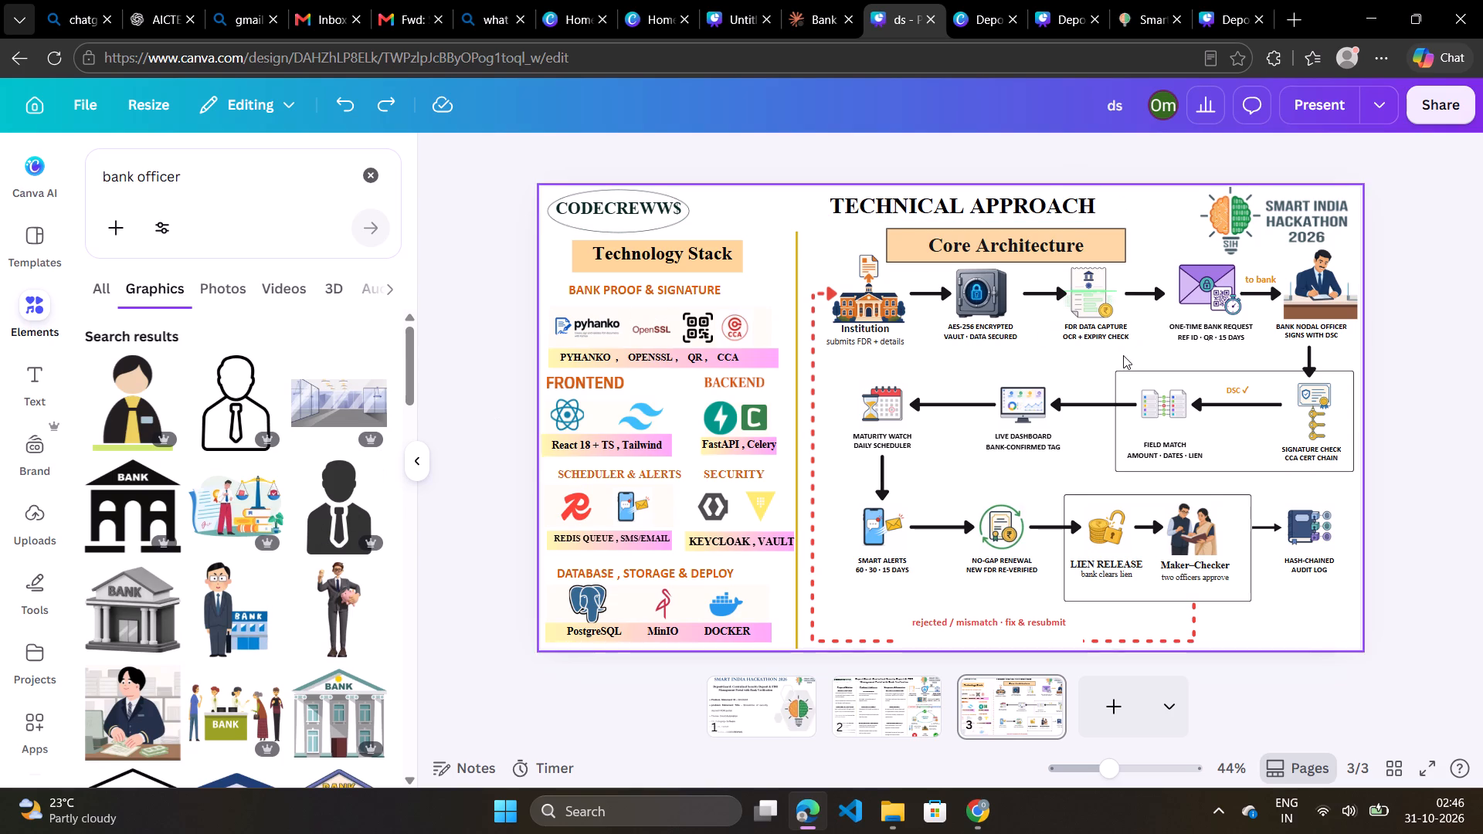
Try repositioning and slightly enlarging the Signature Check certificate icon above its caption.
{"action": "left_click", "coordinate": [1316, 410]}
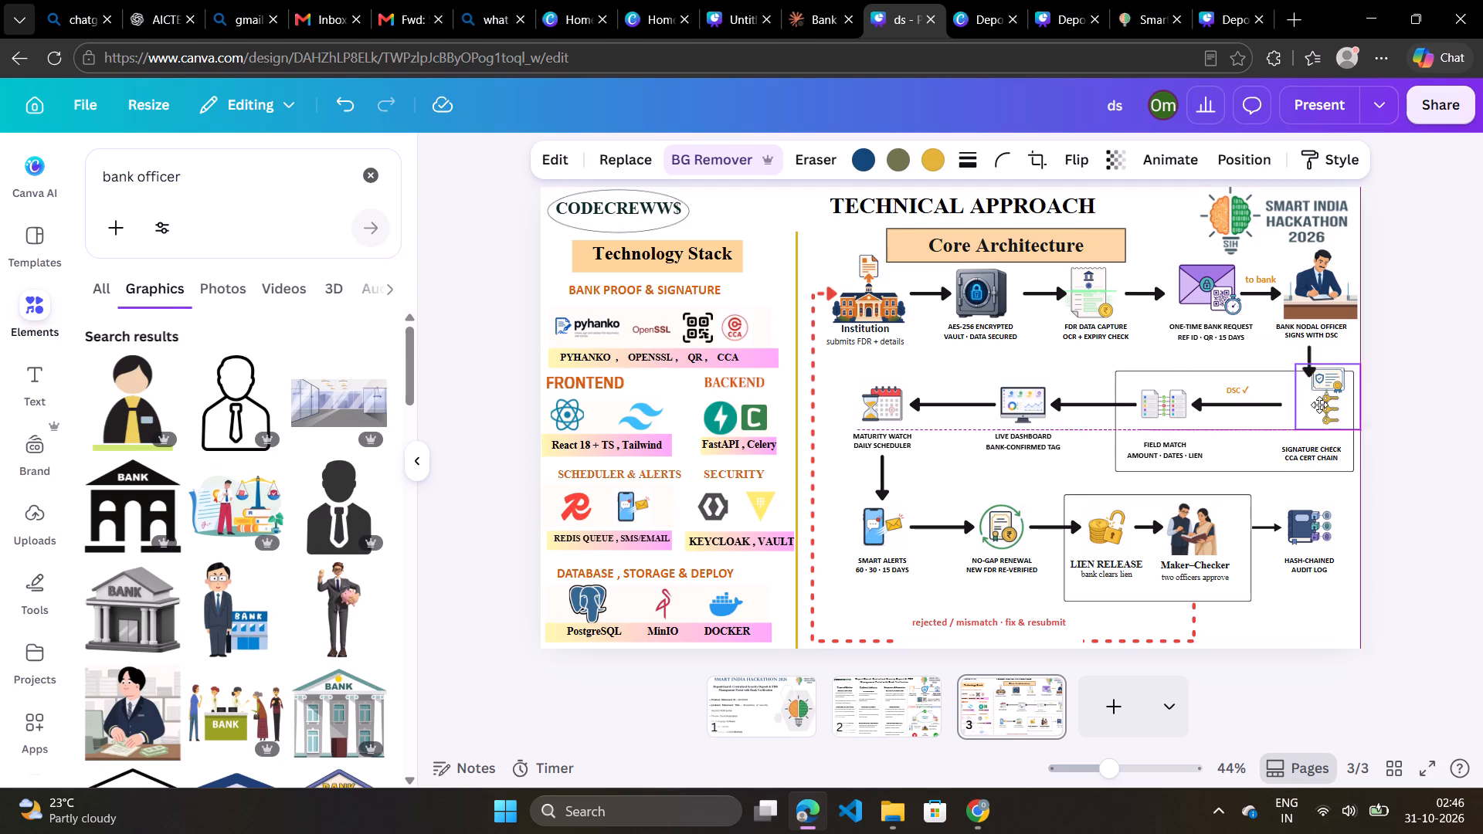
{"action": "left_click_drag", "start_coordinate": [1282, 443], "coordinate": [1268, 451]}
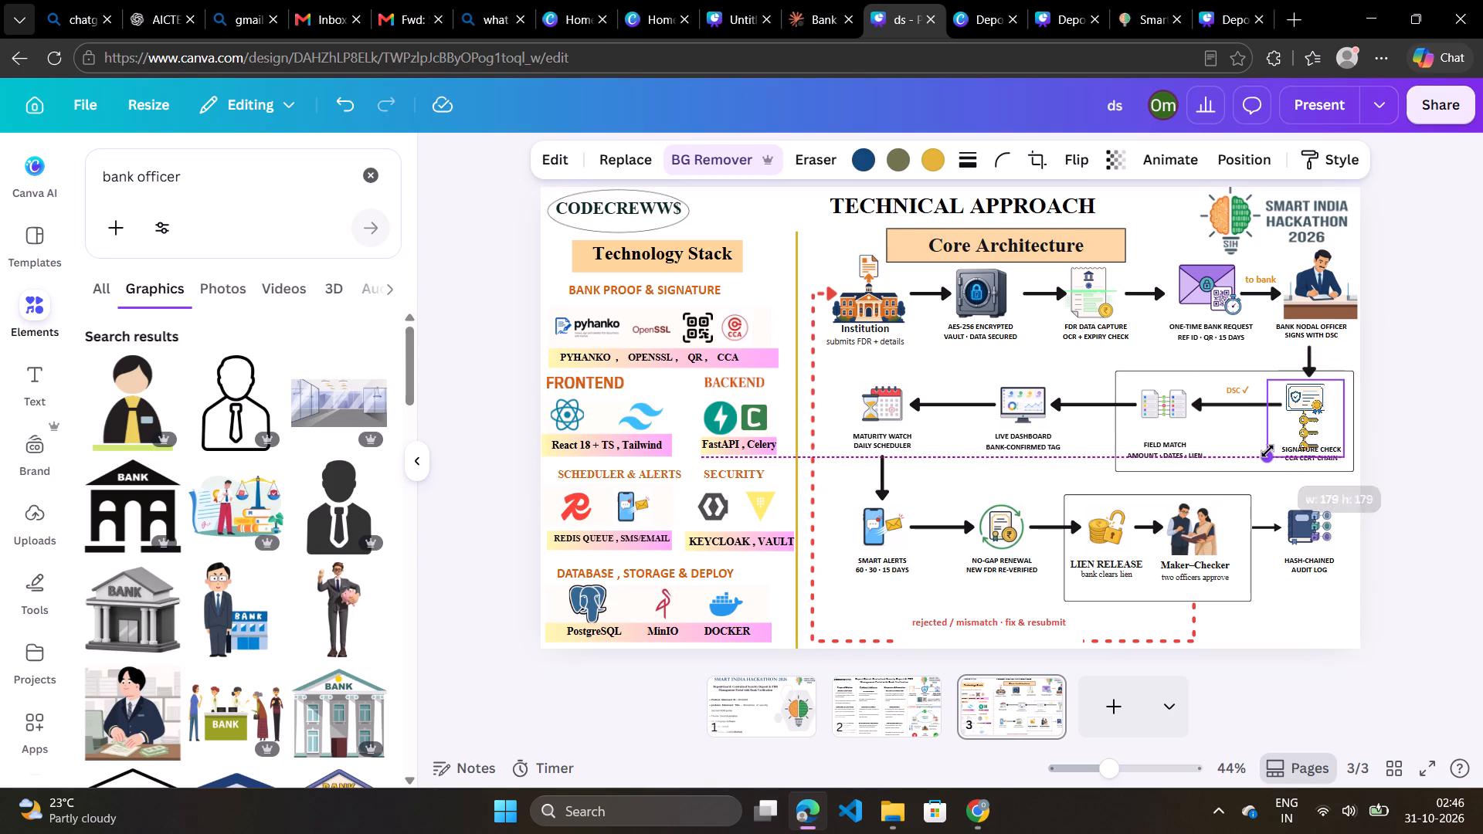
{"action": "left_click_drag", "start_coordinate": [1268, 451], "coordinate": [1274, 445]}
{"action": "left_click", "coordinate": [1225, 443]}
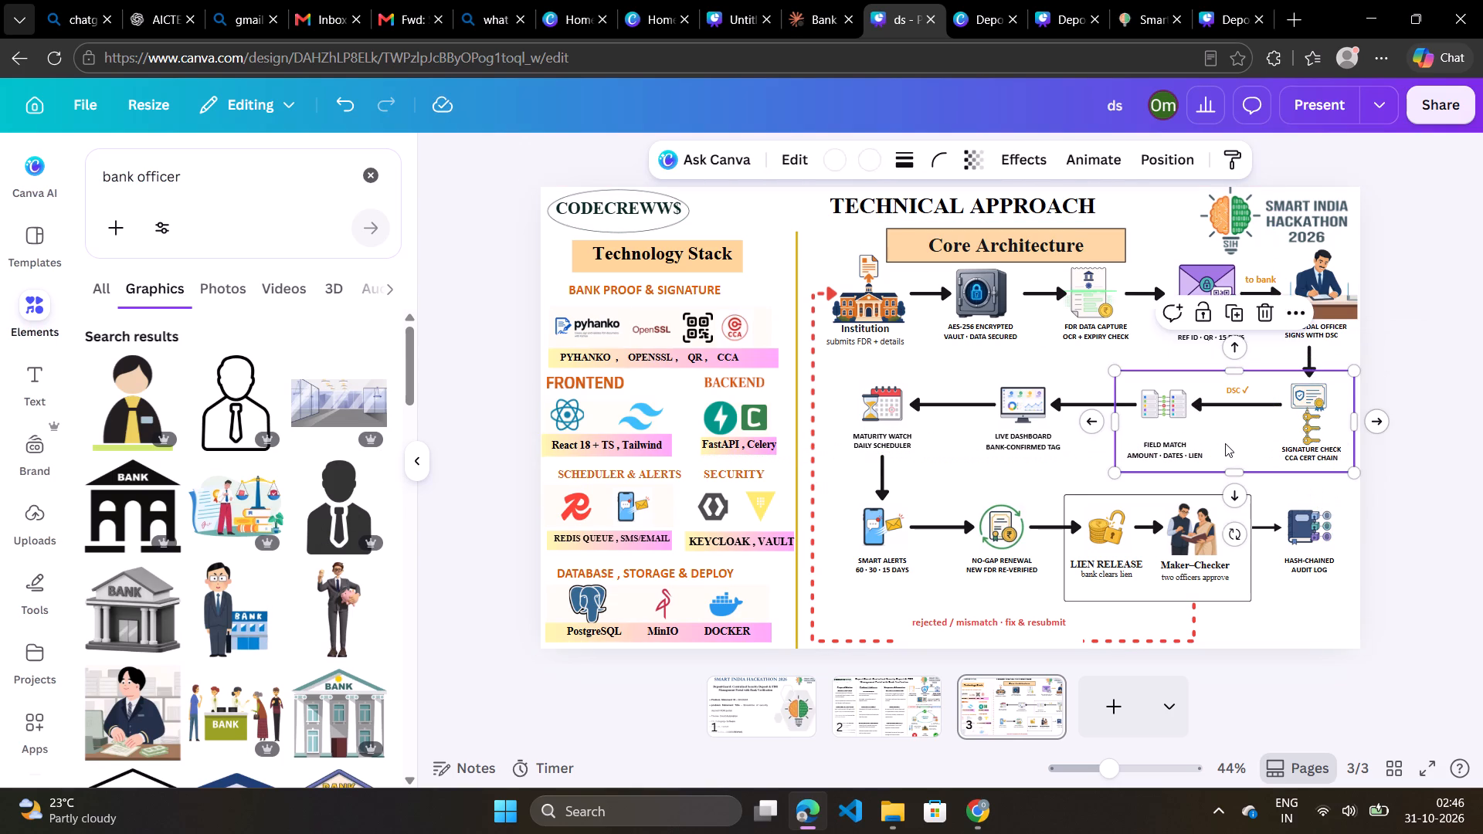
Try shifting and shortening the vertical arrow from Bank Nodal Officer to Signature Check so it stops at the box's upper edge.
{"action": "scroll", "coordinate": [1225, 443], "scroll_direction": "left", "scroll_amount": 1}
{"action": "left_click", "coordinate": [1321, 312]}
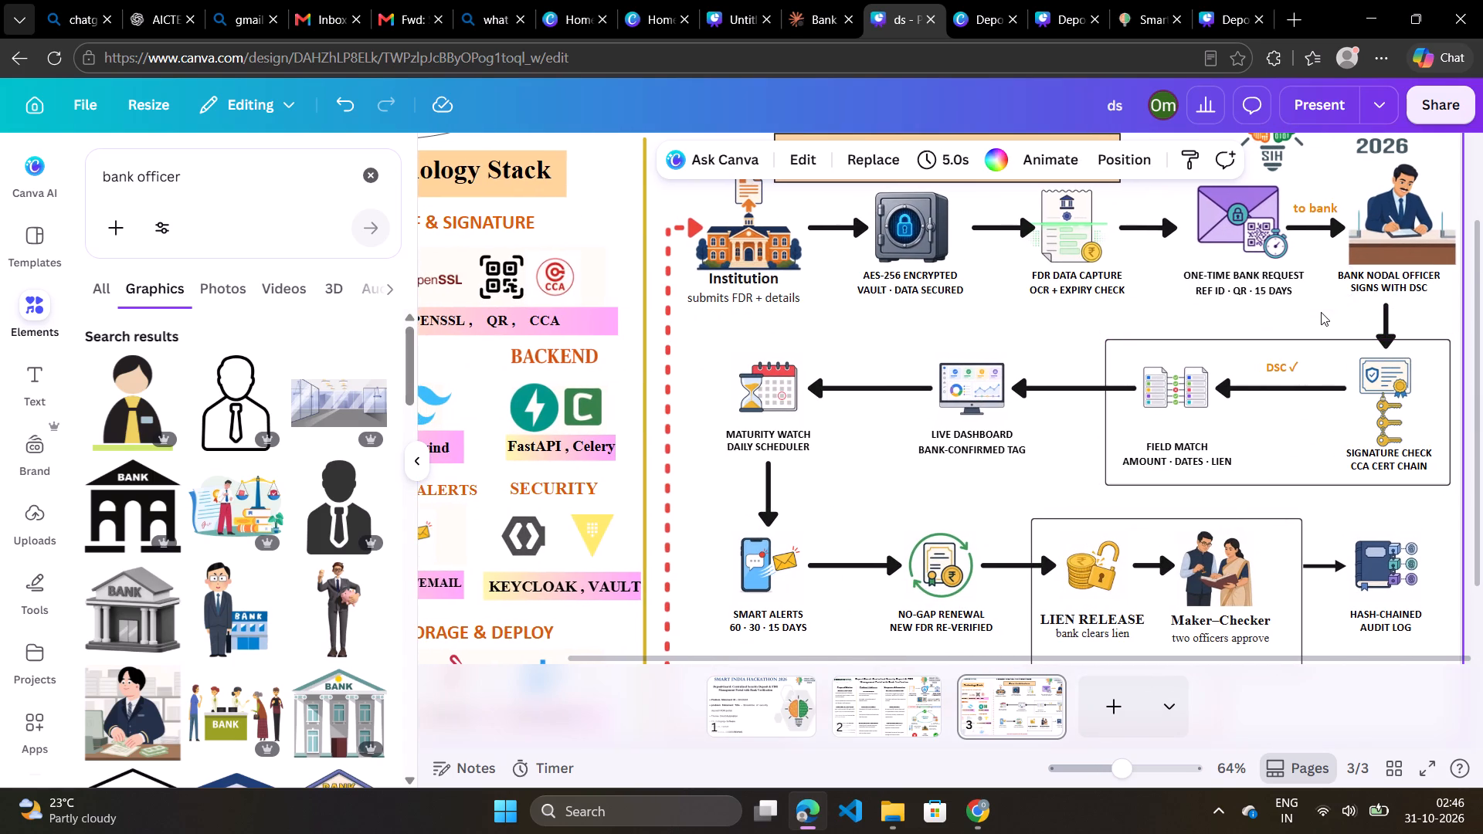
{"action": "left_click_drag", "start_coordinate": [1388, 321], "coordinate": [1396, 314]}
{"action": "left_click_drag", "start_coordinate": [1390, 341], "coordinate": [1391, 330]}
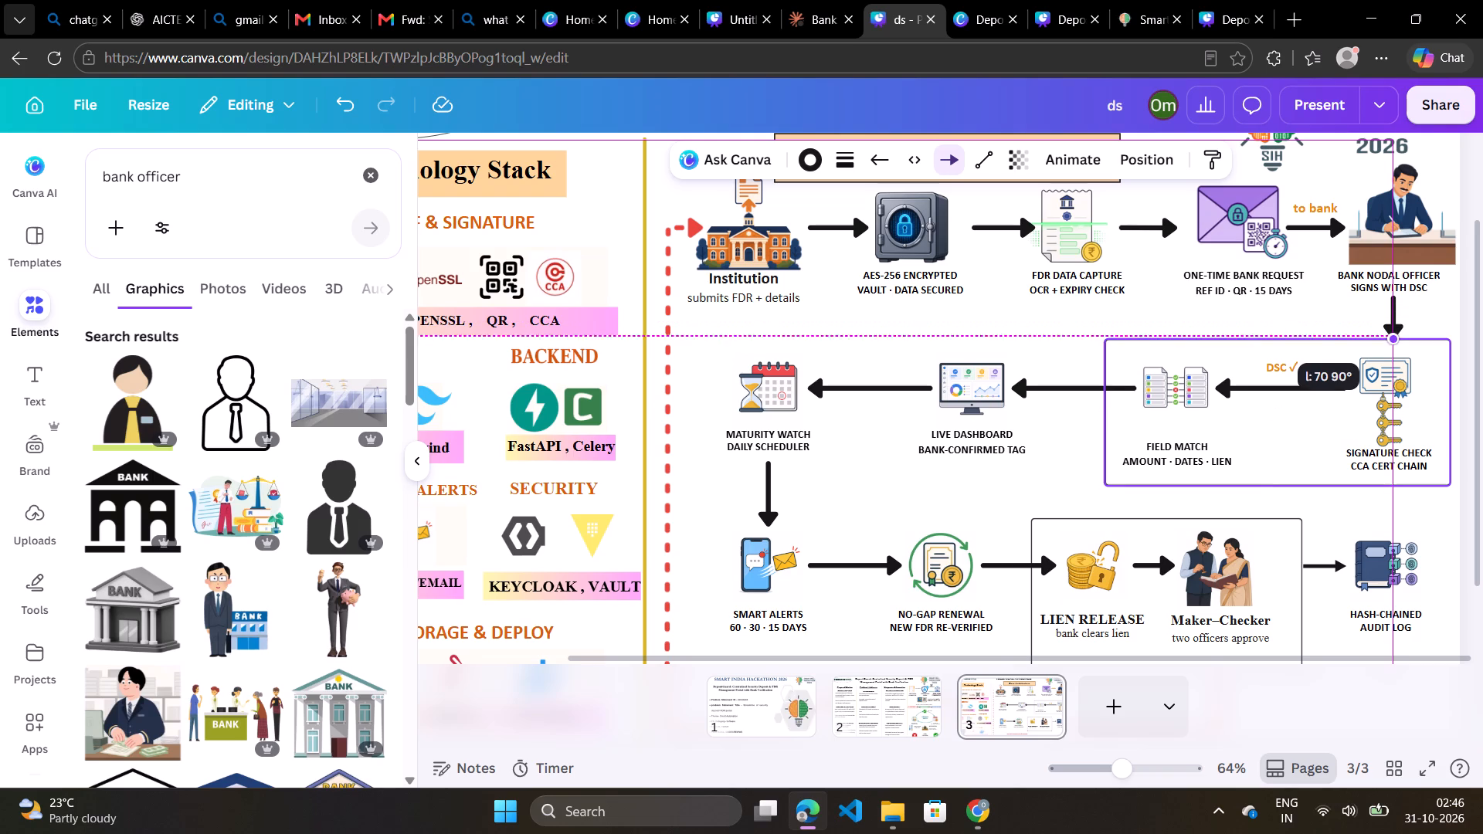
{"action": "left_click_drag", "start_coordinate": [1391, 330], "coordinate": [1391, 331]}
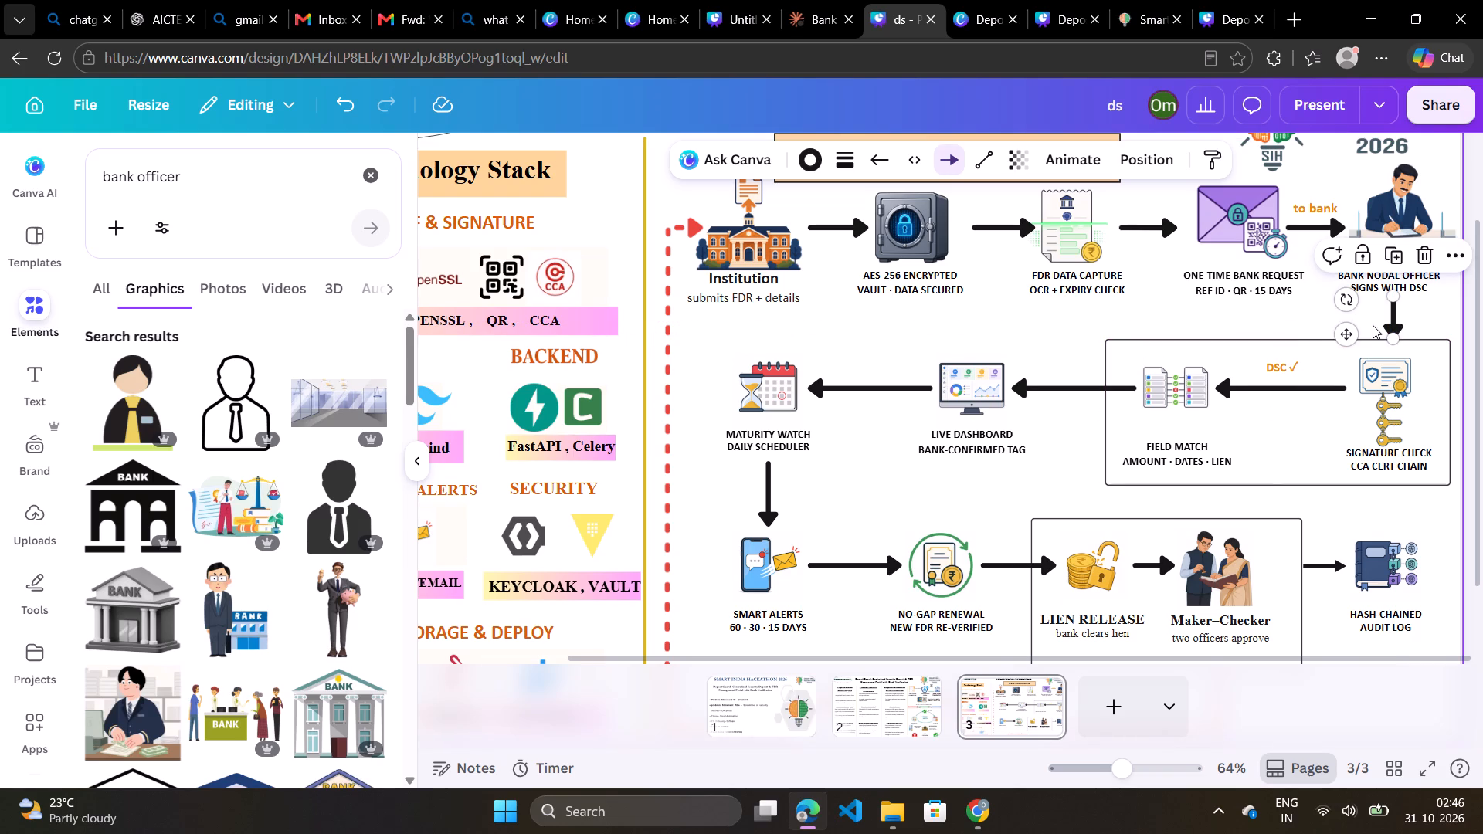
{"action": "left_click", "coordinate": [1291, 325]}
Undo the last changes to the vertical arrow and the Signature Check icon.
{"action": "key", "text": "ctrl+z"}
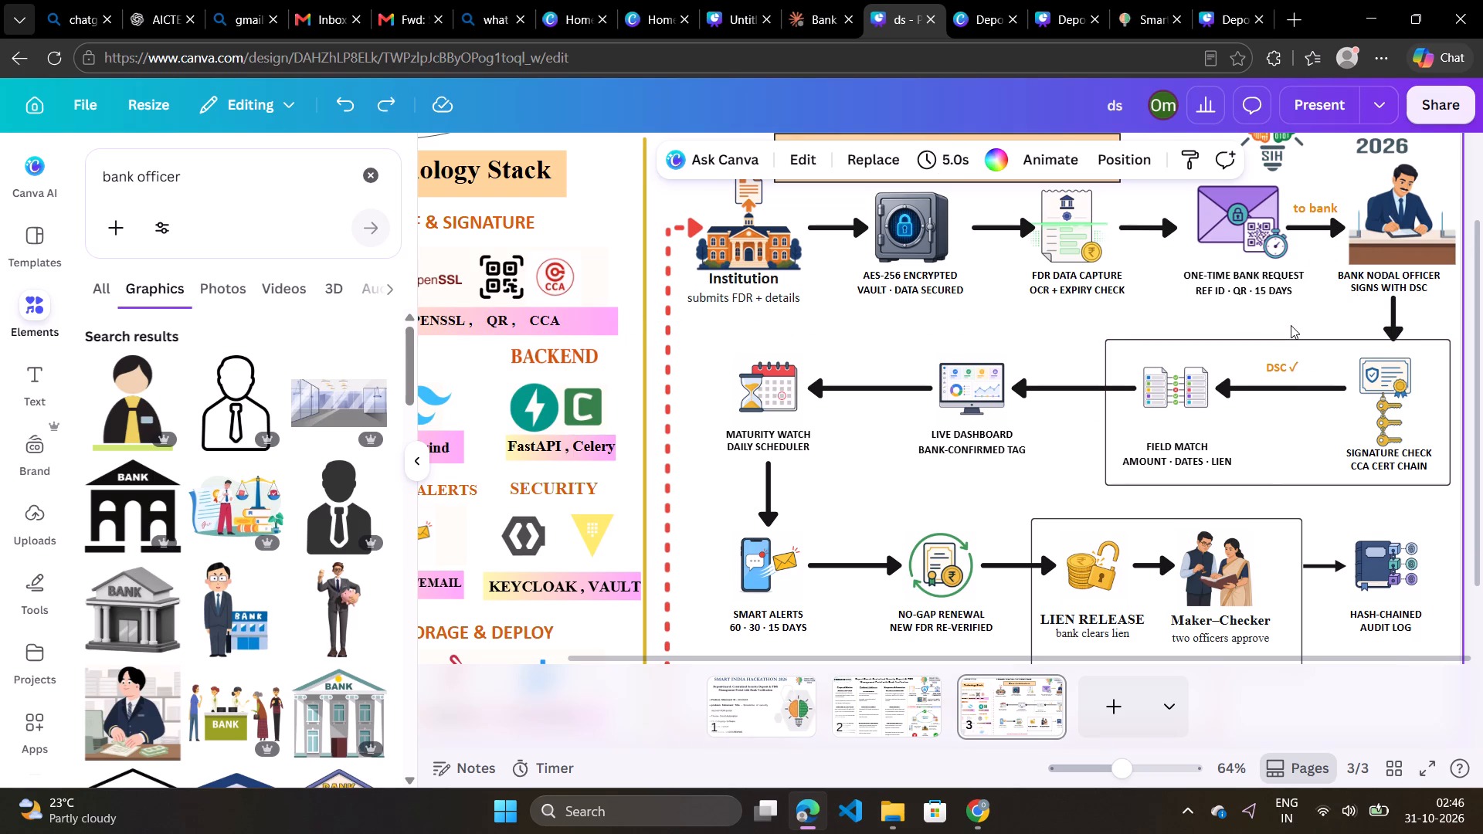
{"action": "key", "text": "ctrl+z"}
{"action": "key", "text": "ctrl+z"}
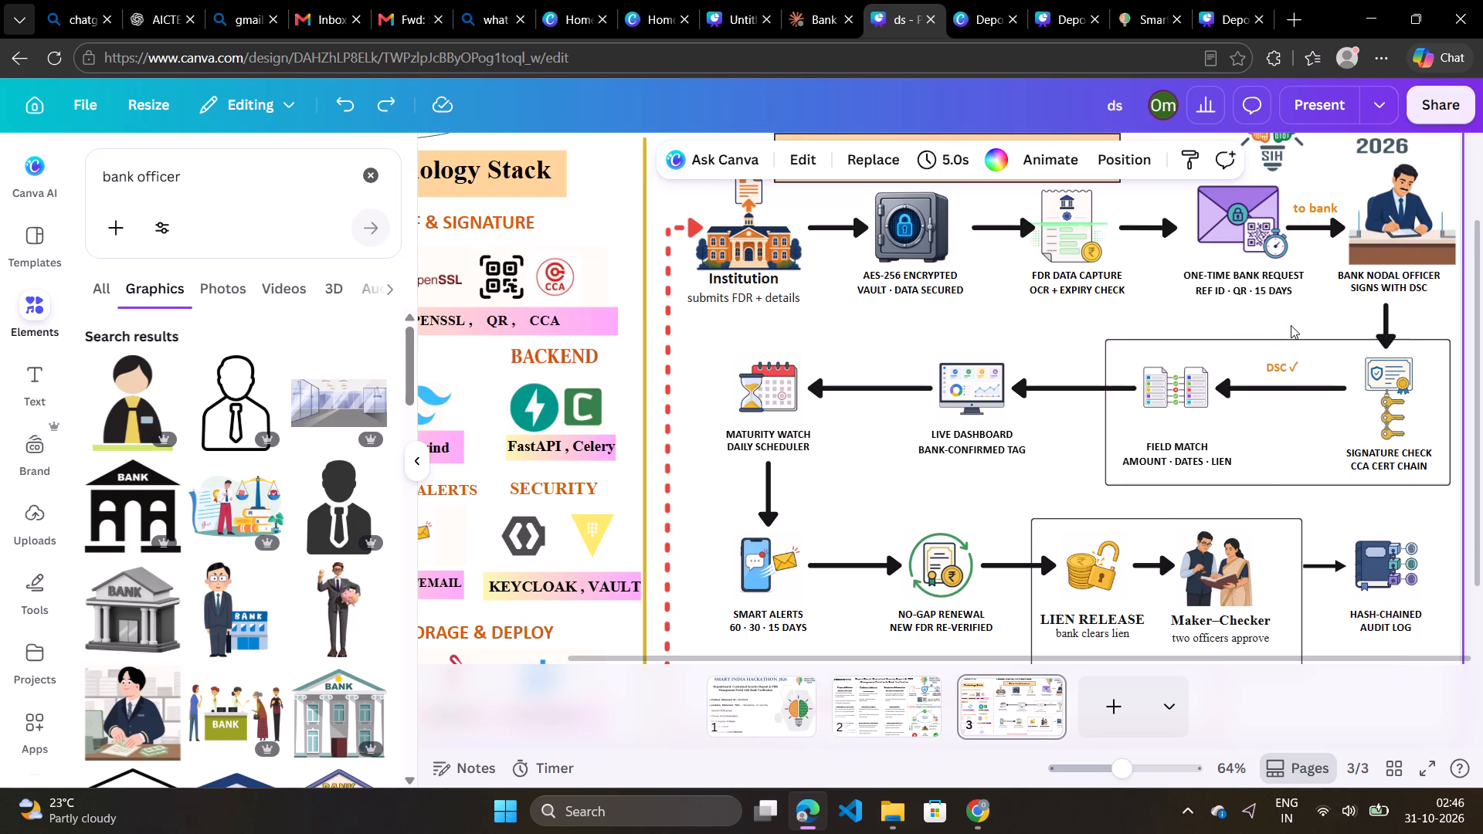
Slightly enlarge the certificate icon above the Signature Check caption.
{"action": "left_click", "coordinate": [1407, 390]}
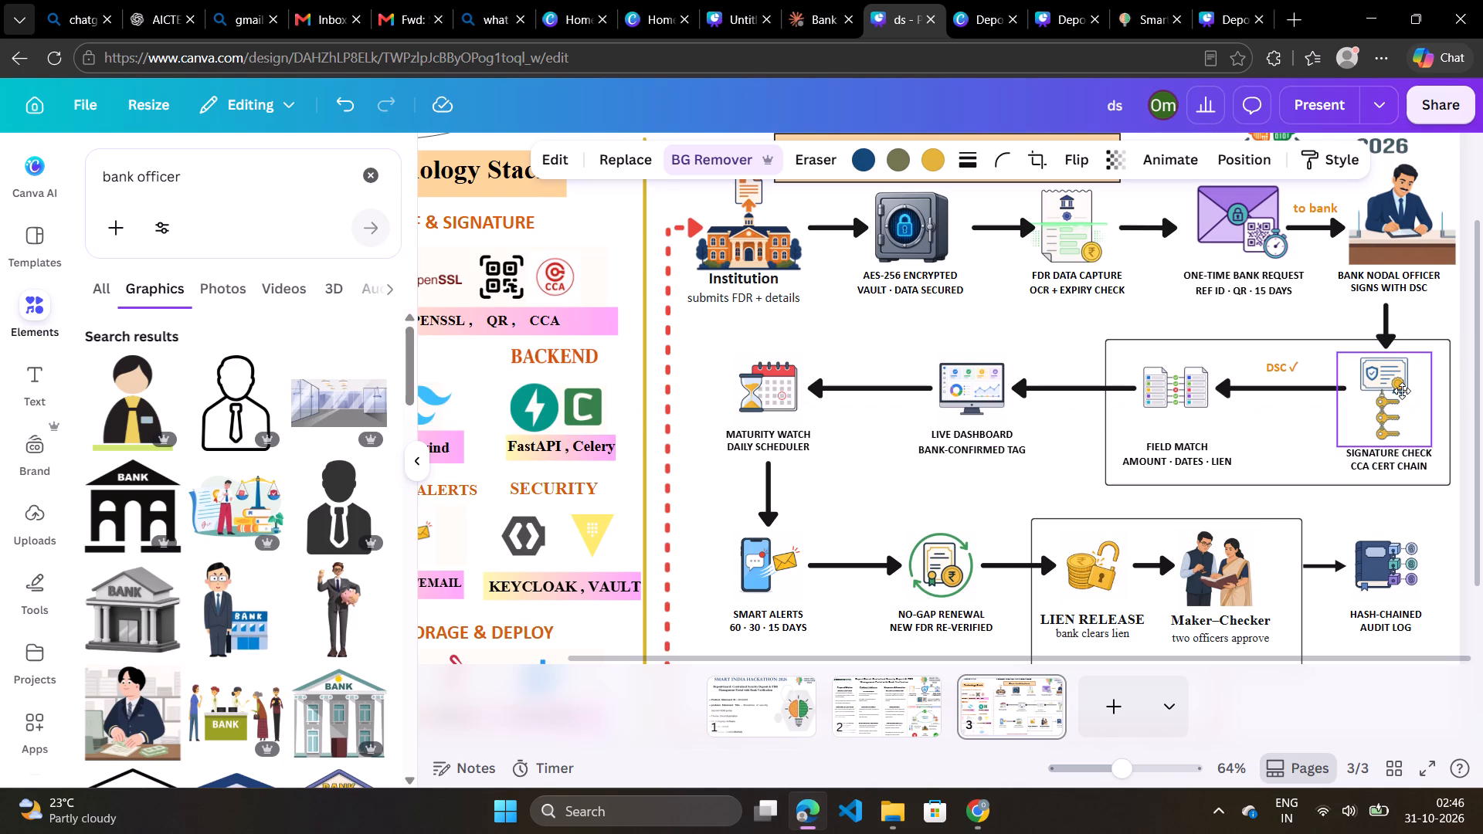
{"action": "left_click_drag", "start_coordinate": [1425, 364], "coordinate": [1435, 353]}
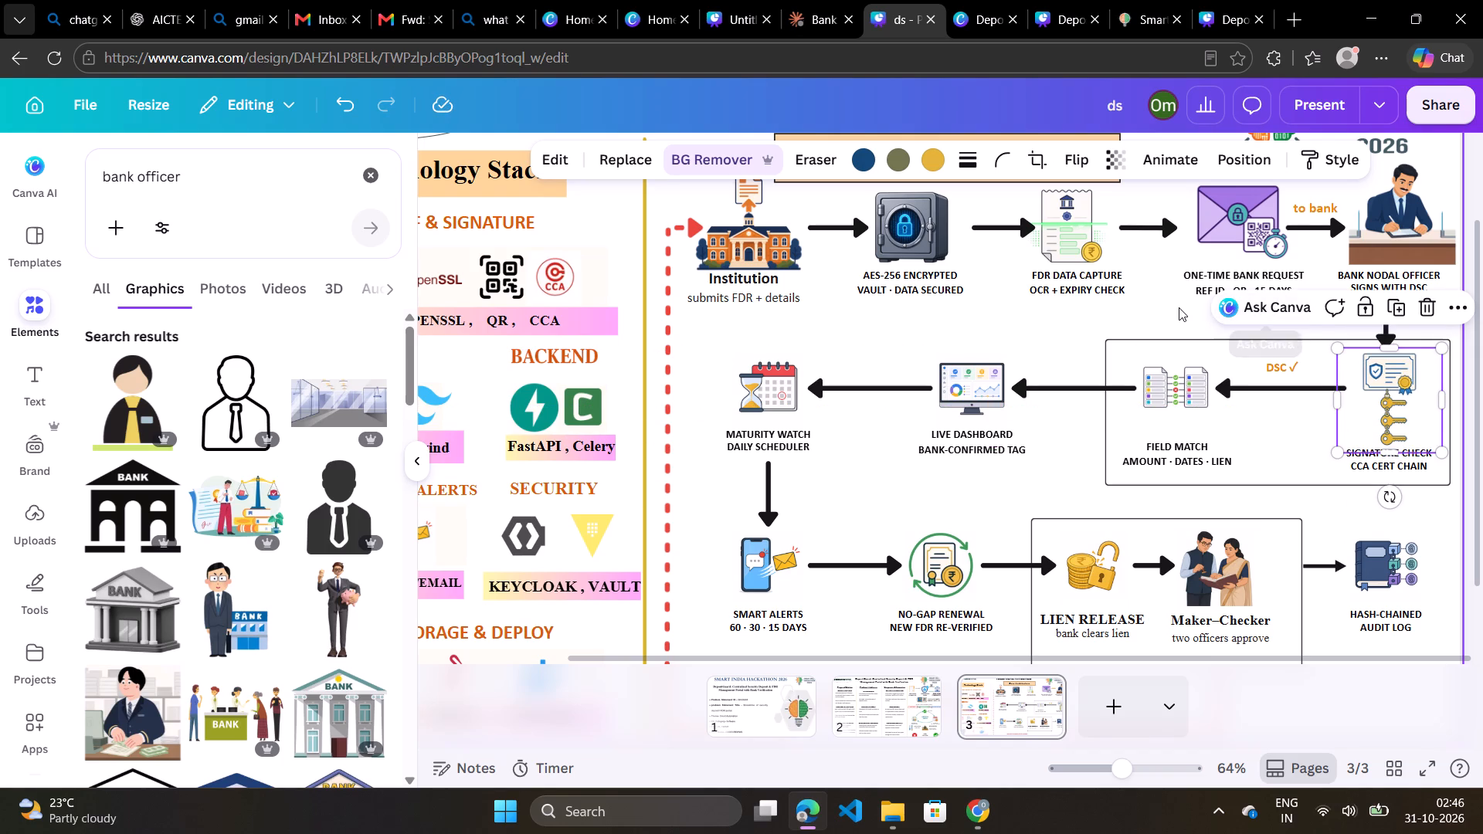
{"action": "left_click", "coordinate": [1179, 307]}
Set the font size of the "DSC ✓" label to 23.
{"action": "left_click", "coordinate": [1258, 363]}
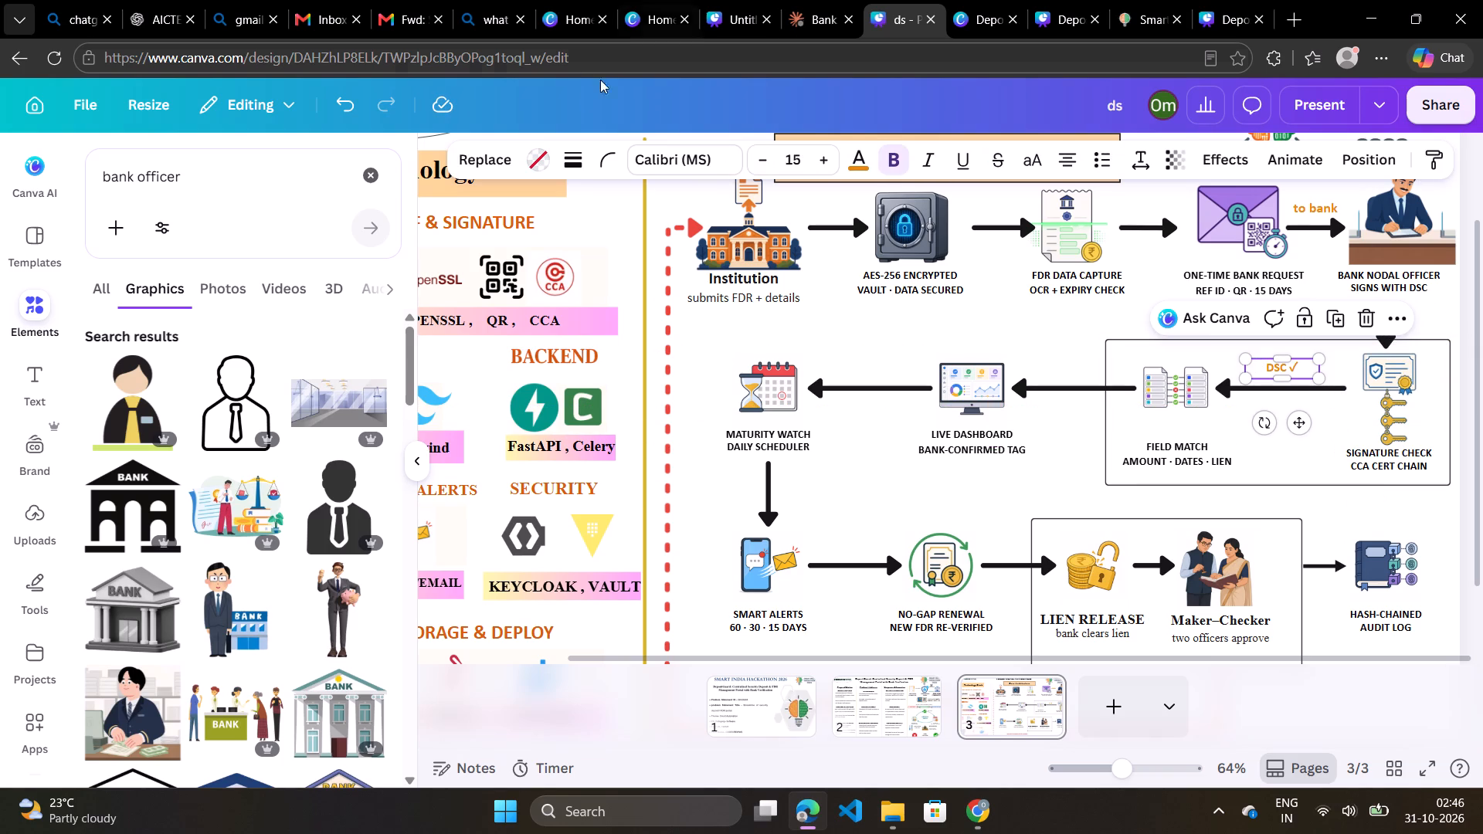
{"action": "triple_click", "coordinate": [818, 160]}
{"action": "triple_click", "coordinate": [818, 160]}
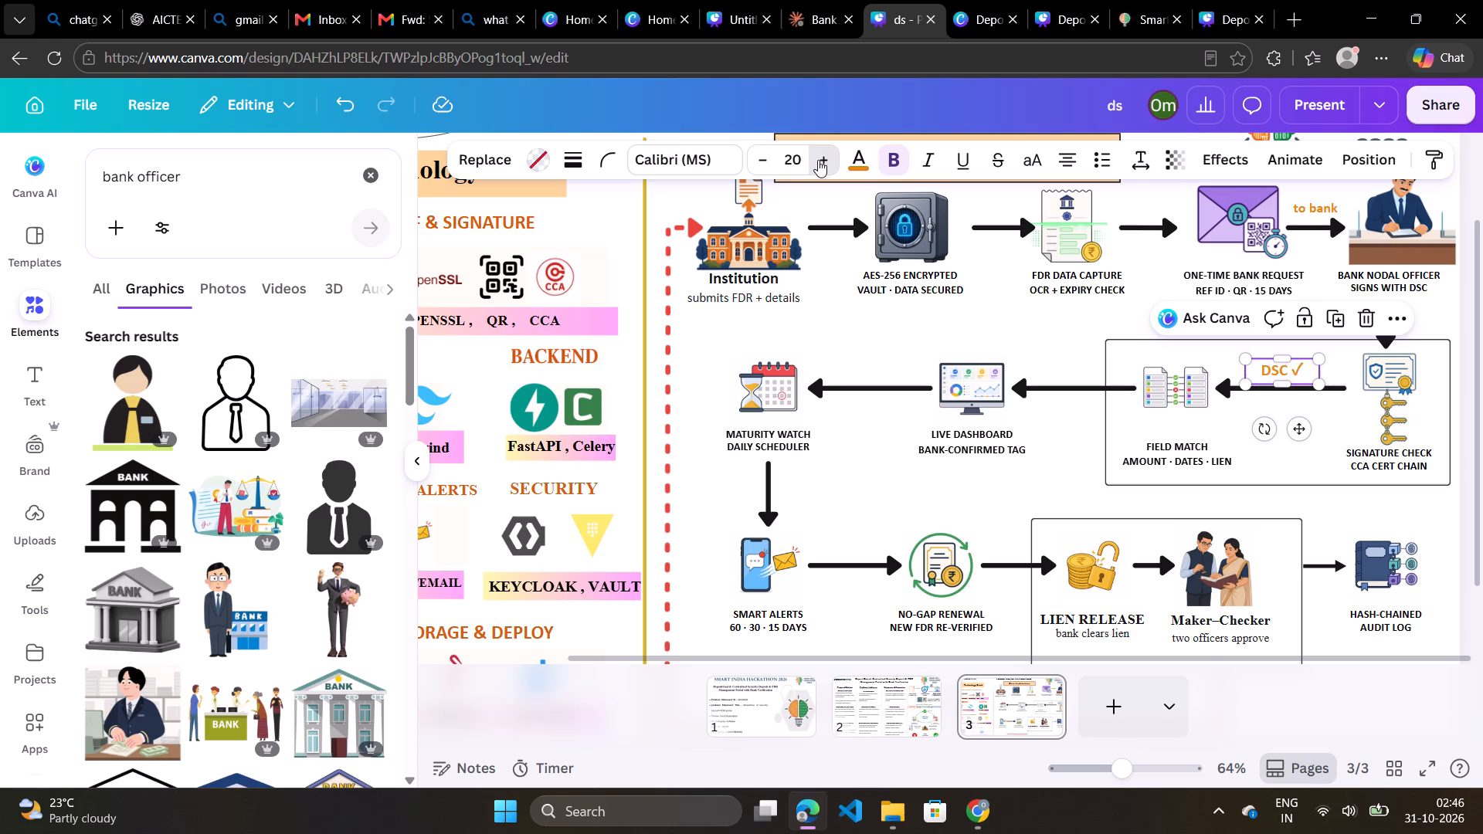
{"action": "double_click", "coordinate": [818, 160]}
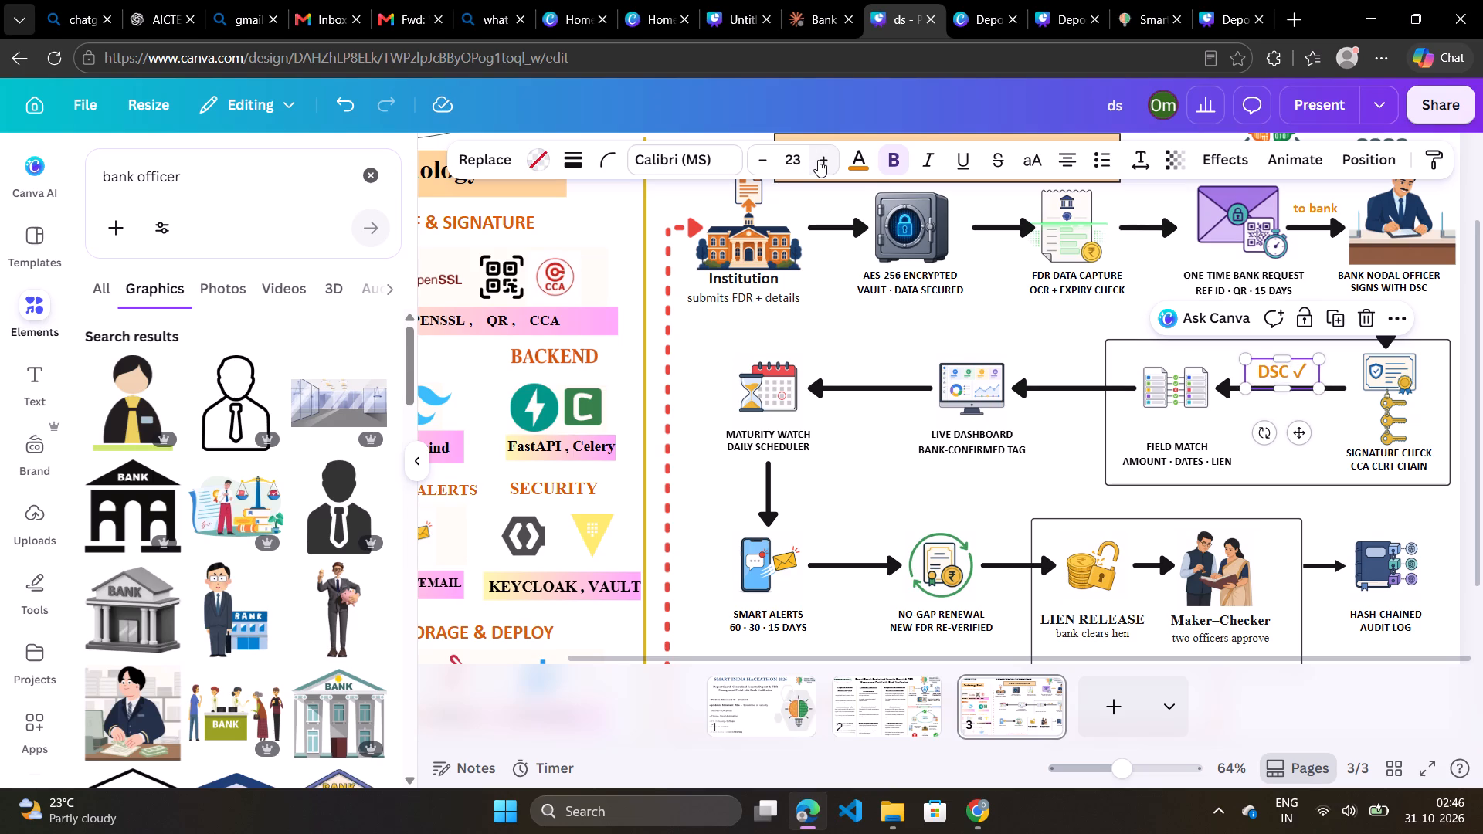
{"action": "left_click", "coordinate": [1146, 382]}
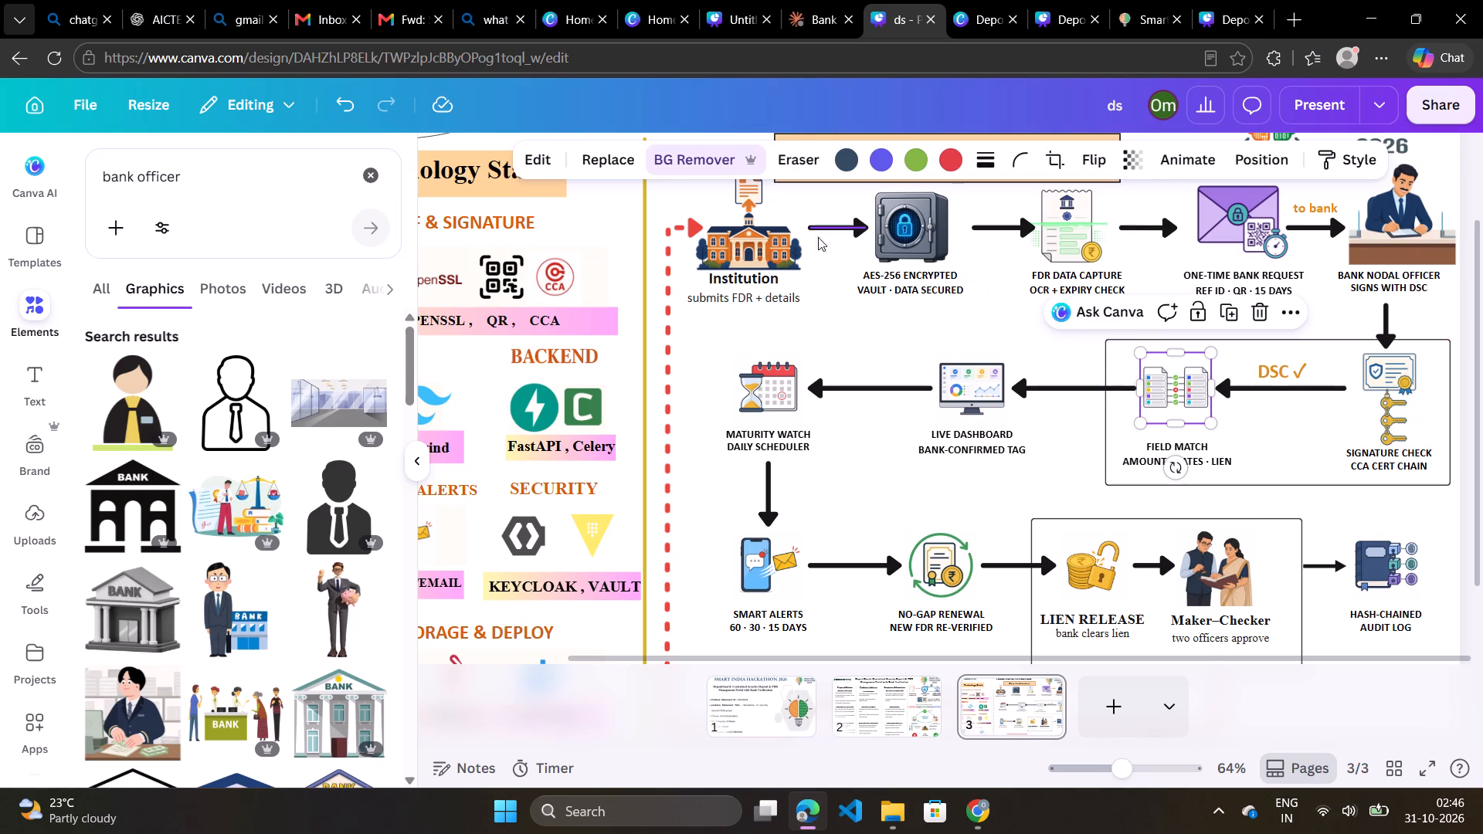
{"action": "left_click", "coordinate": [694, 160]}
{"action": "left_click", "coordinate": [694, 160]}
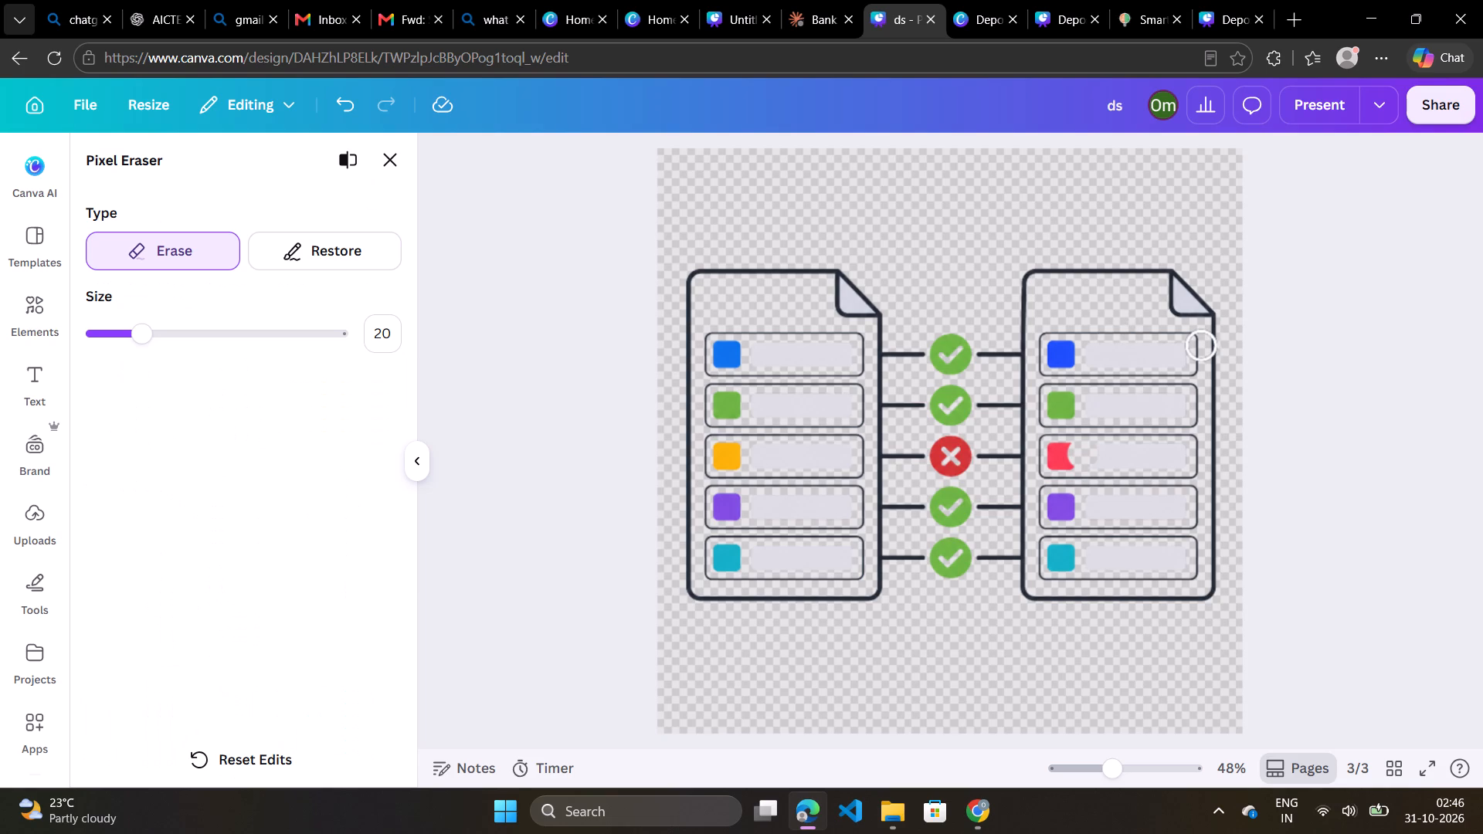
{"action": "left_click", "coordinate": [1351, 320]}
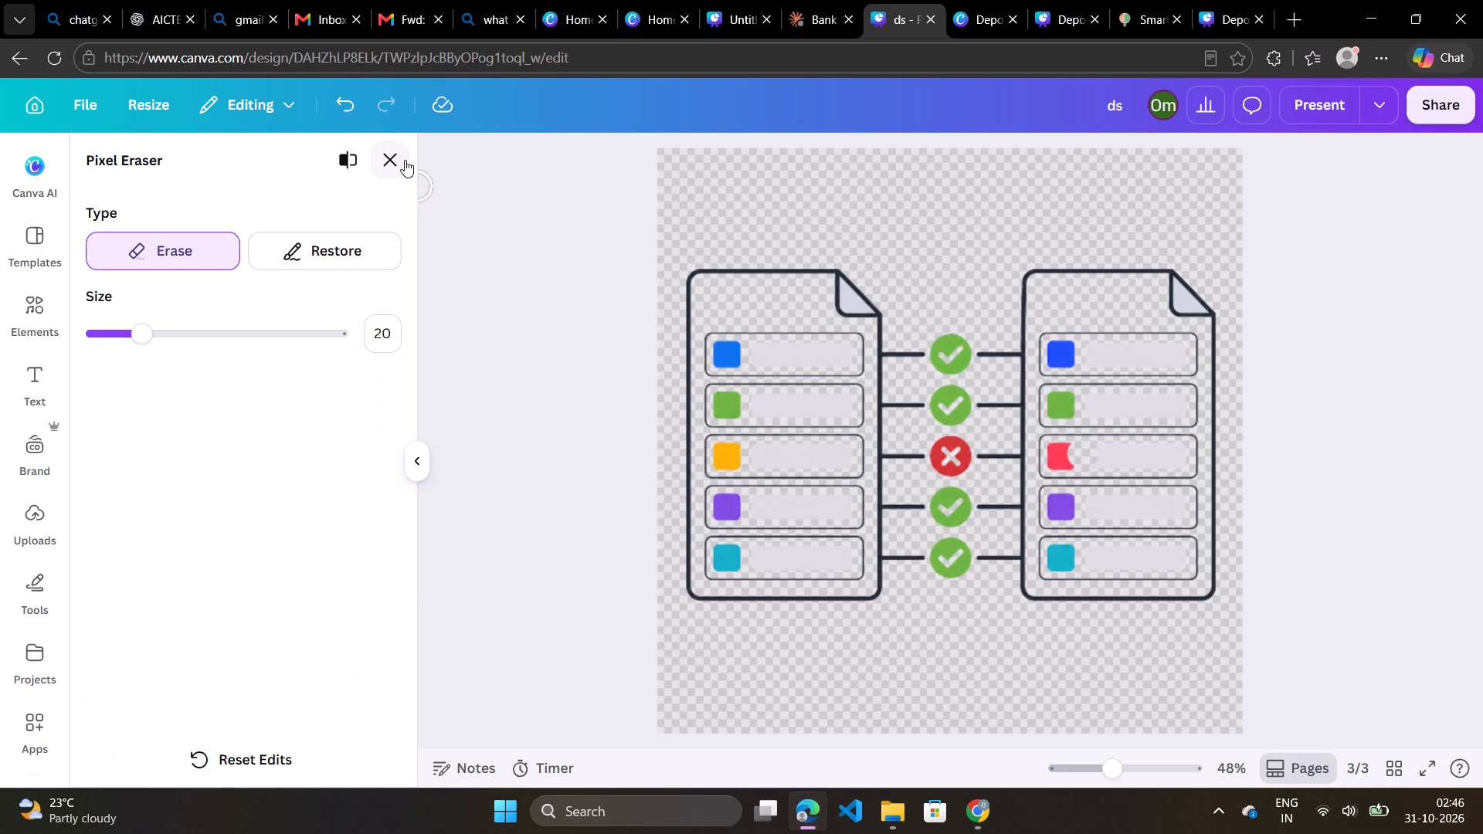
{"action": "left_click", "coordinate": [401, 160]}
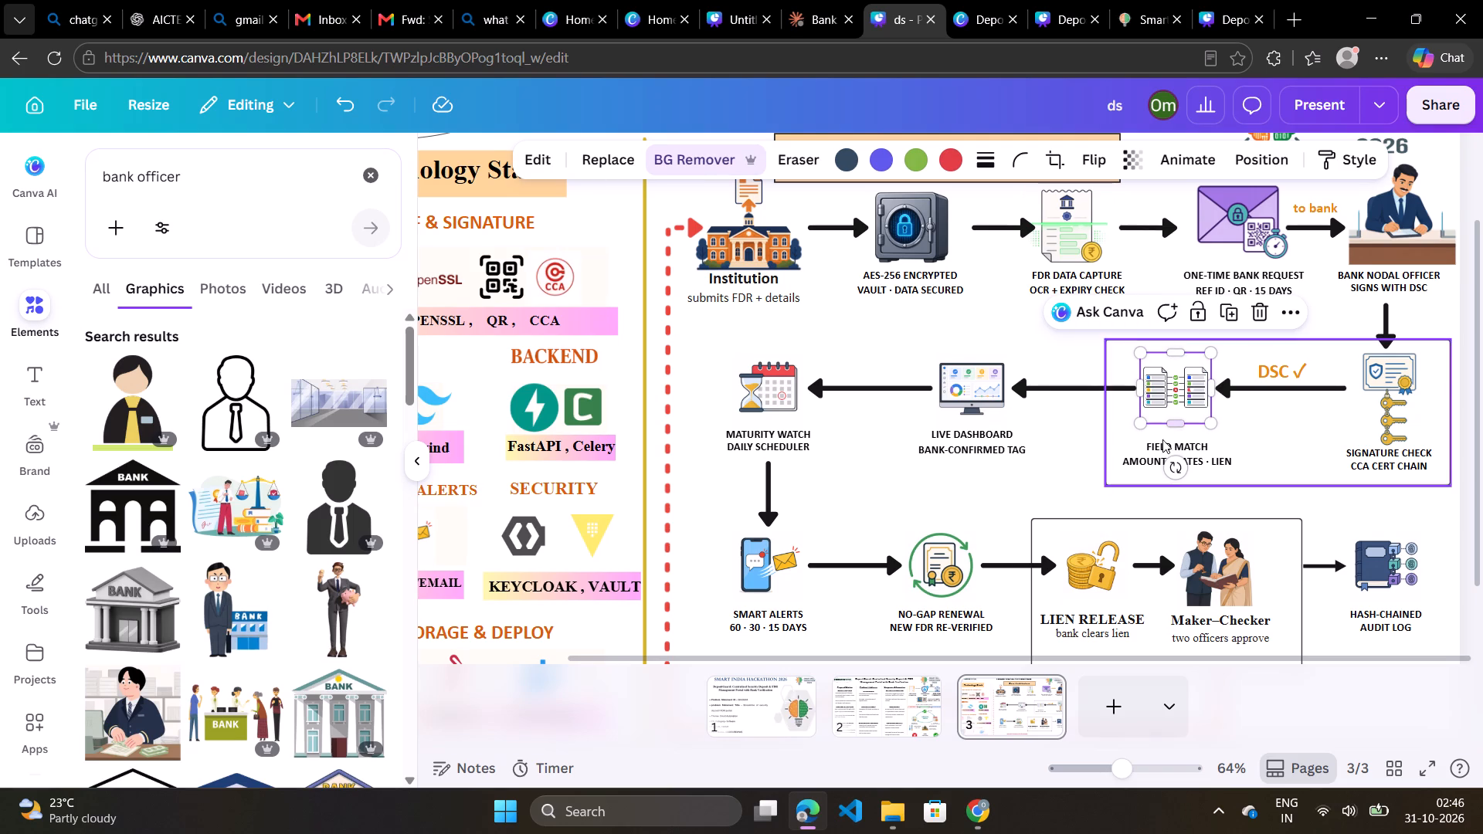
Enlarge the Field Match document icon and shorten the arrow leading to Live Dashboard so its tail clears the icon and box.
{"action": "left_click_drag", "start_coordinate": [1140, 421], "coordinate": [1110, 444]}
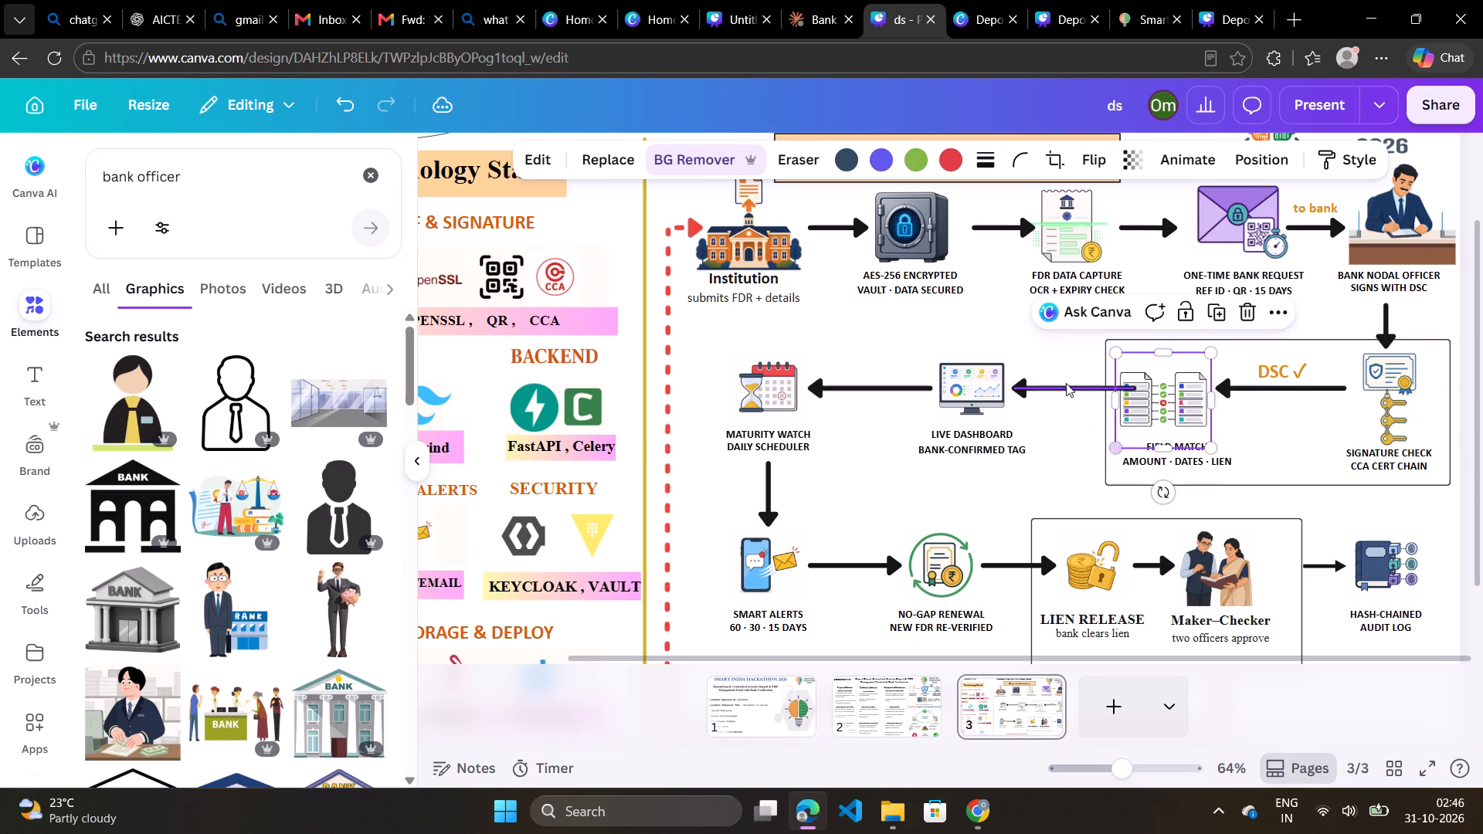
{"action": "left_click", "coordinate": [1080, 384]}
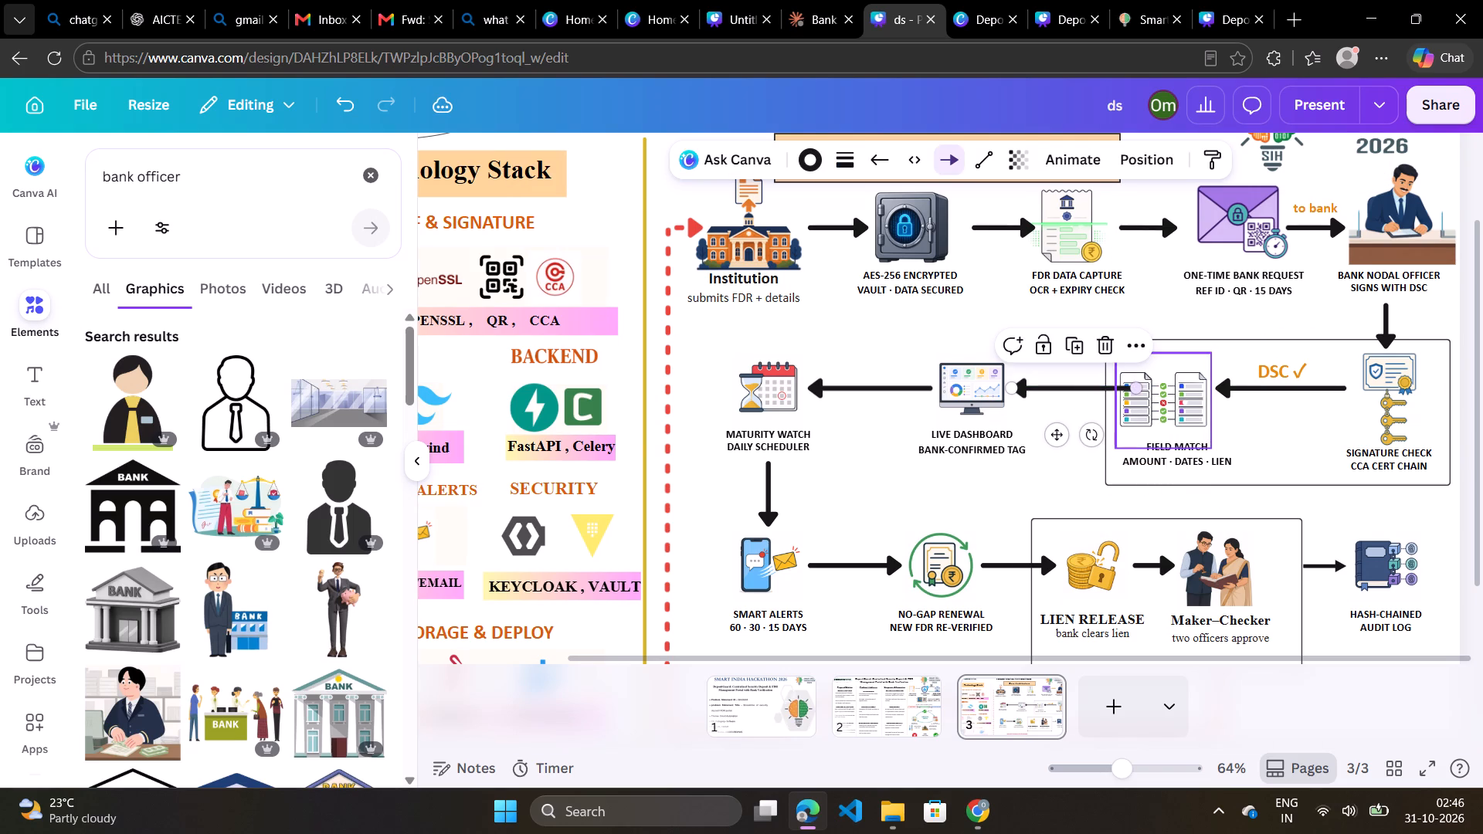
{"action": "left_click_drag", "start_coordinate": [1139, 388], "coordinate": [1097, 391]}
{"action": "left_click", "coordinate": [1132, 391]}
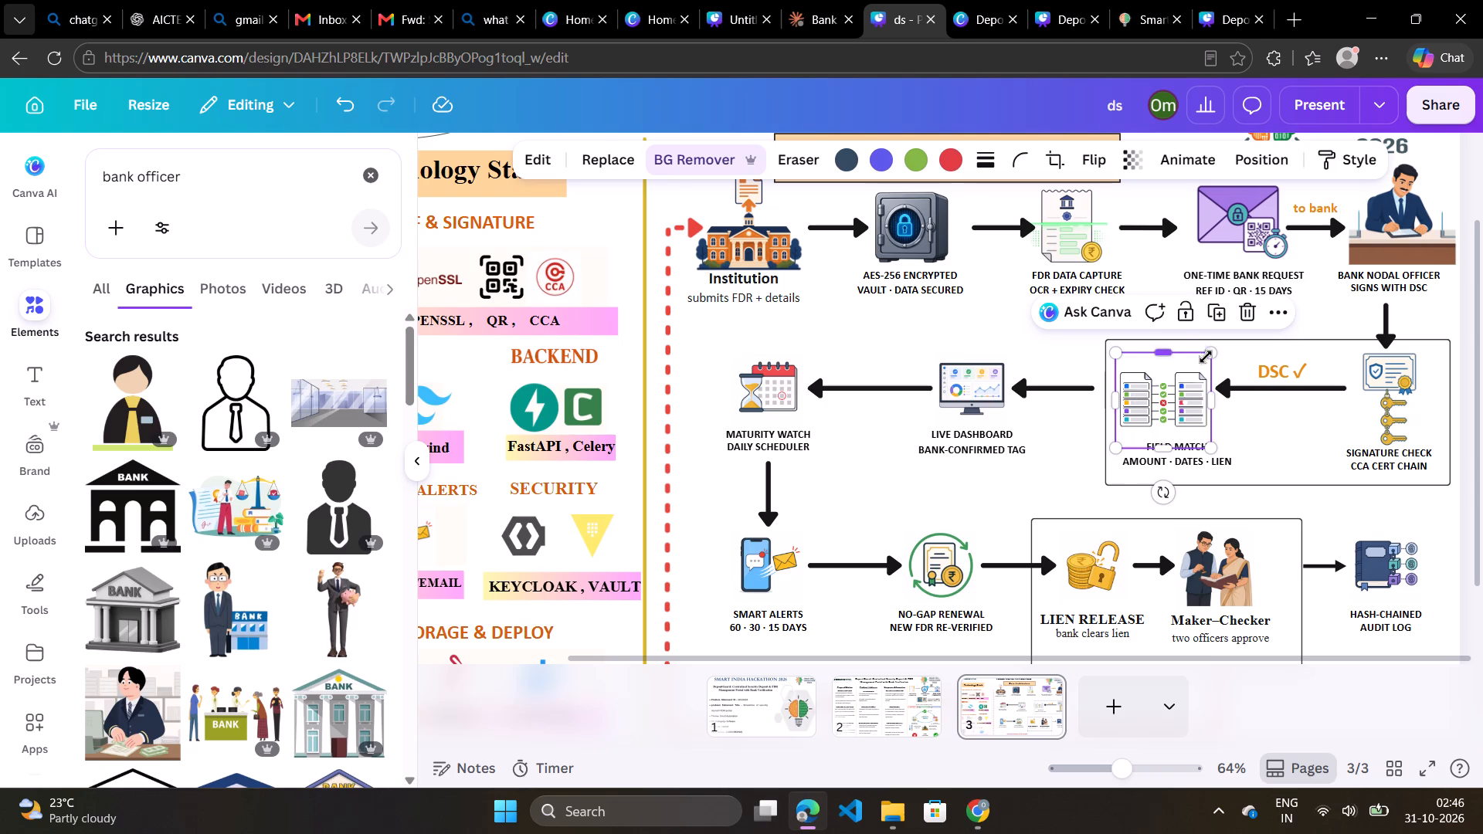
{"action": "left_click_drag", "start_coordinate": [1209, 358], "coordinate": [1209, 346]}
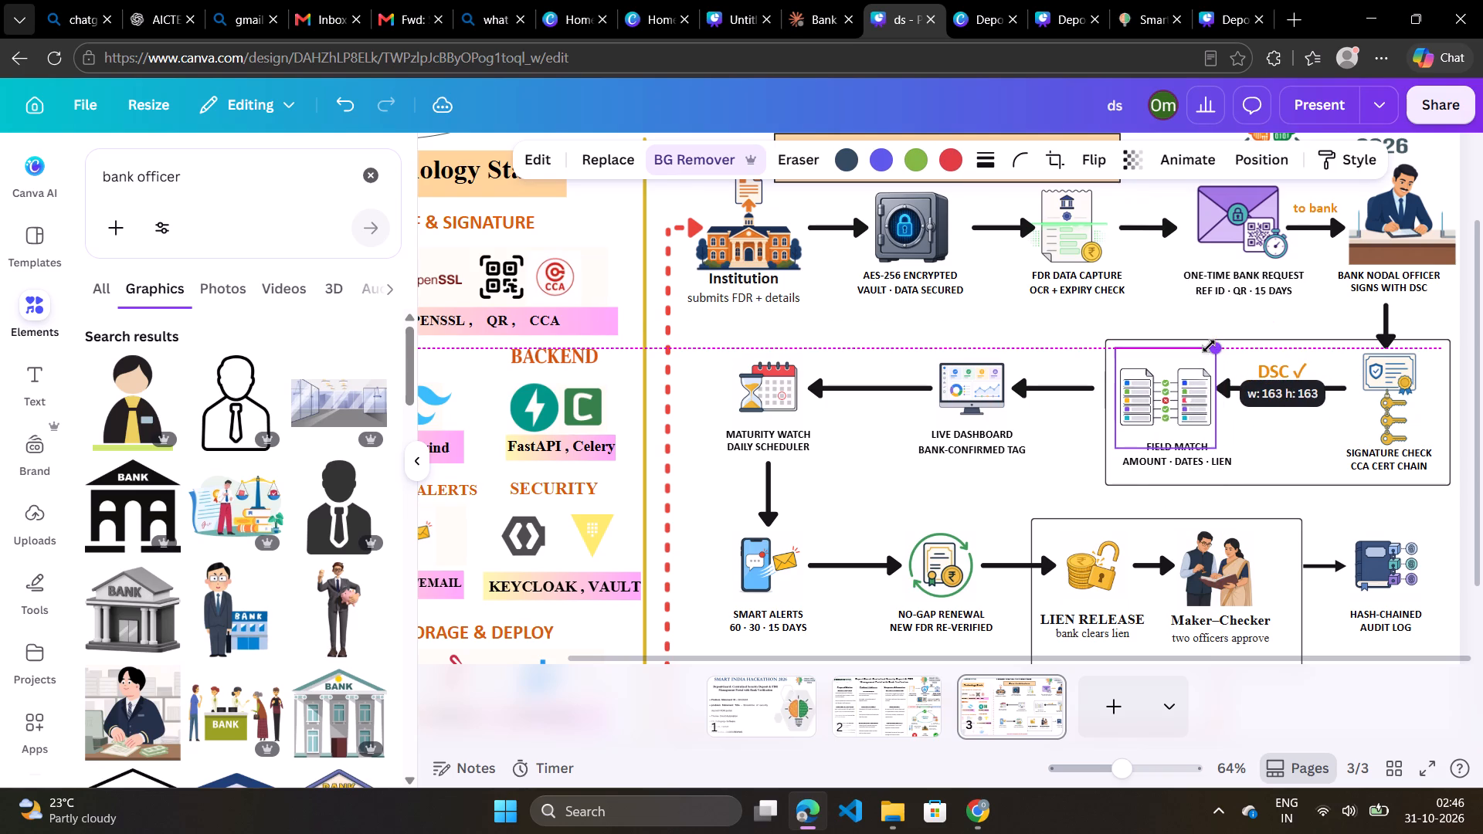
{"action": "left_click_drag", "start_coordinate": [1209, 346], "coordinate": [1213, 344]}
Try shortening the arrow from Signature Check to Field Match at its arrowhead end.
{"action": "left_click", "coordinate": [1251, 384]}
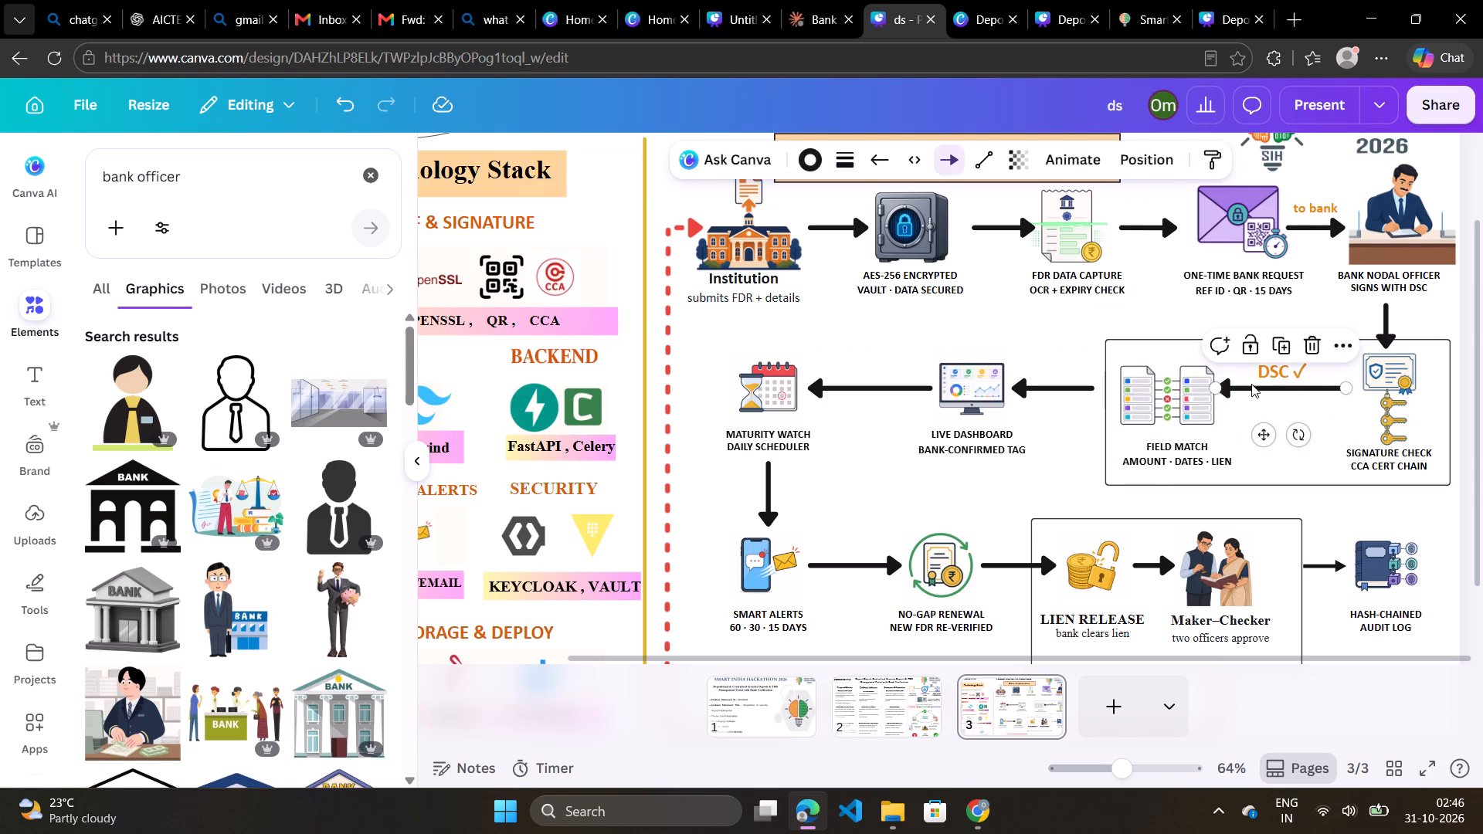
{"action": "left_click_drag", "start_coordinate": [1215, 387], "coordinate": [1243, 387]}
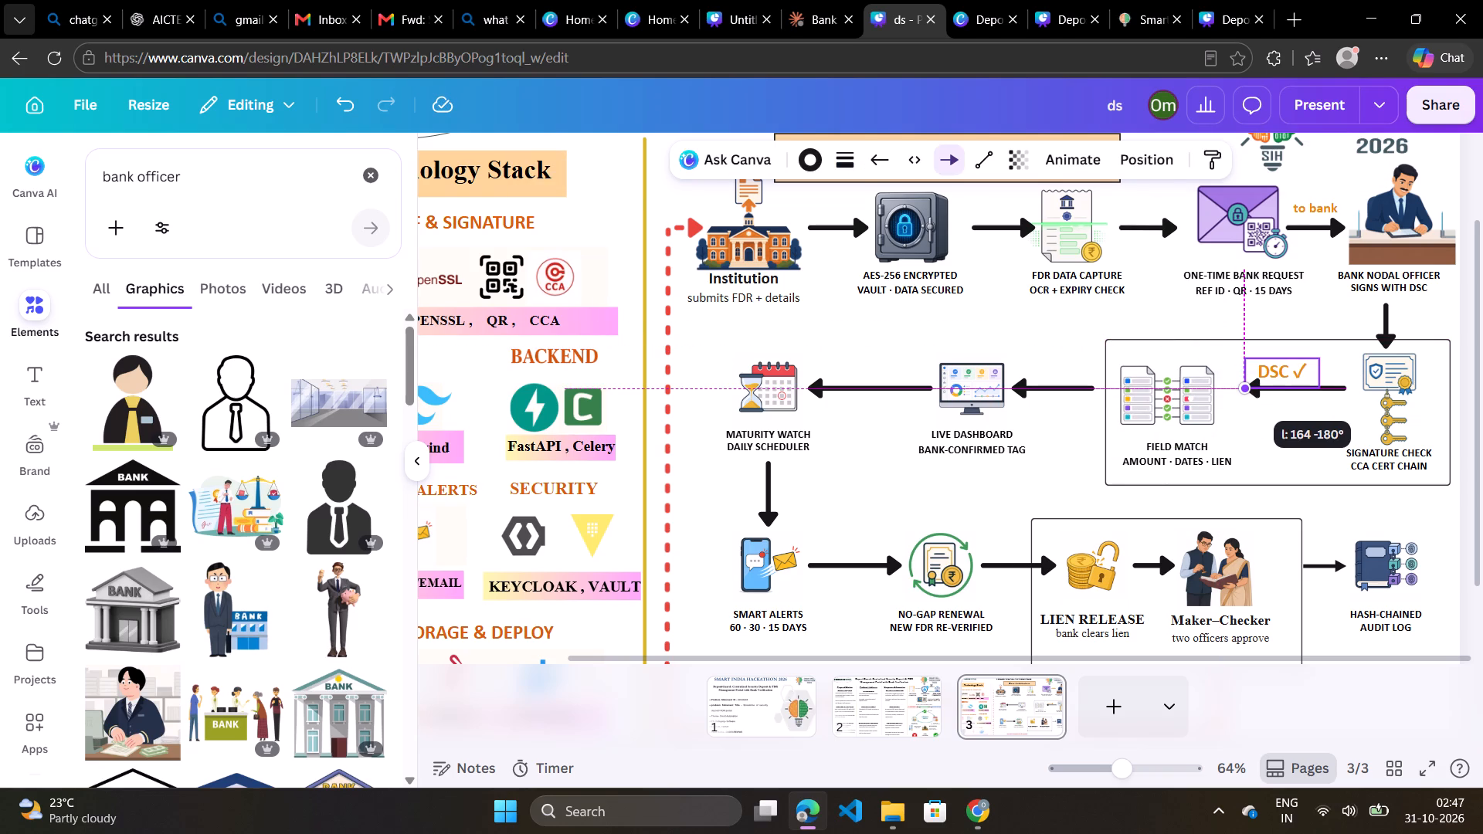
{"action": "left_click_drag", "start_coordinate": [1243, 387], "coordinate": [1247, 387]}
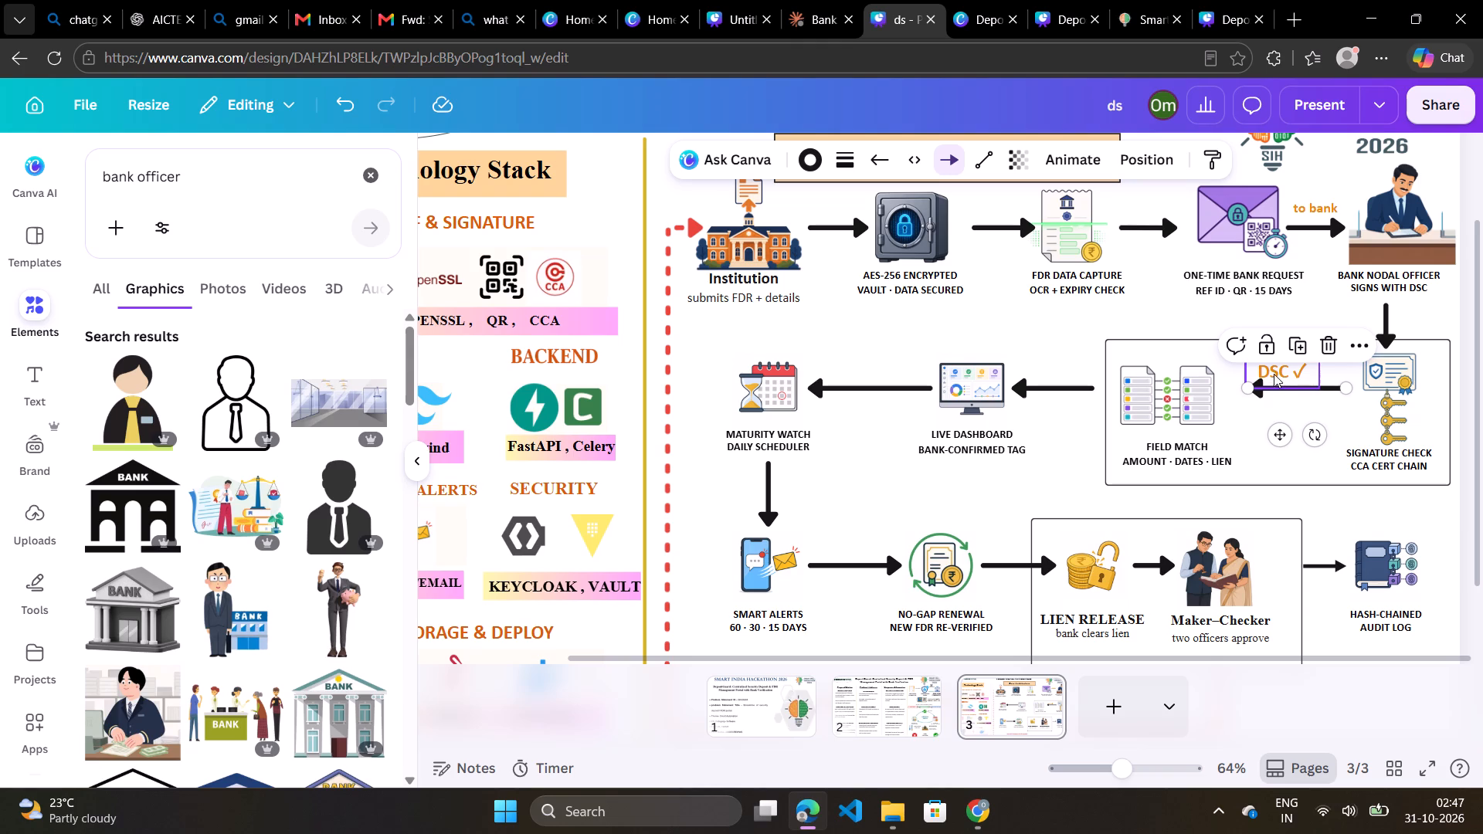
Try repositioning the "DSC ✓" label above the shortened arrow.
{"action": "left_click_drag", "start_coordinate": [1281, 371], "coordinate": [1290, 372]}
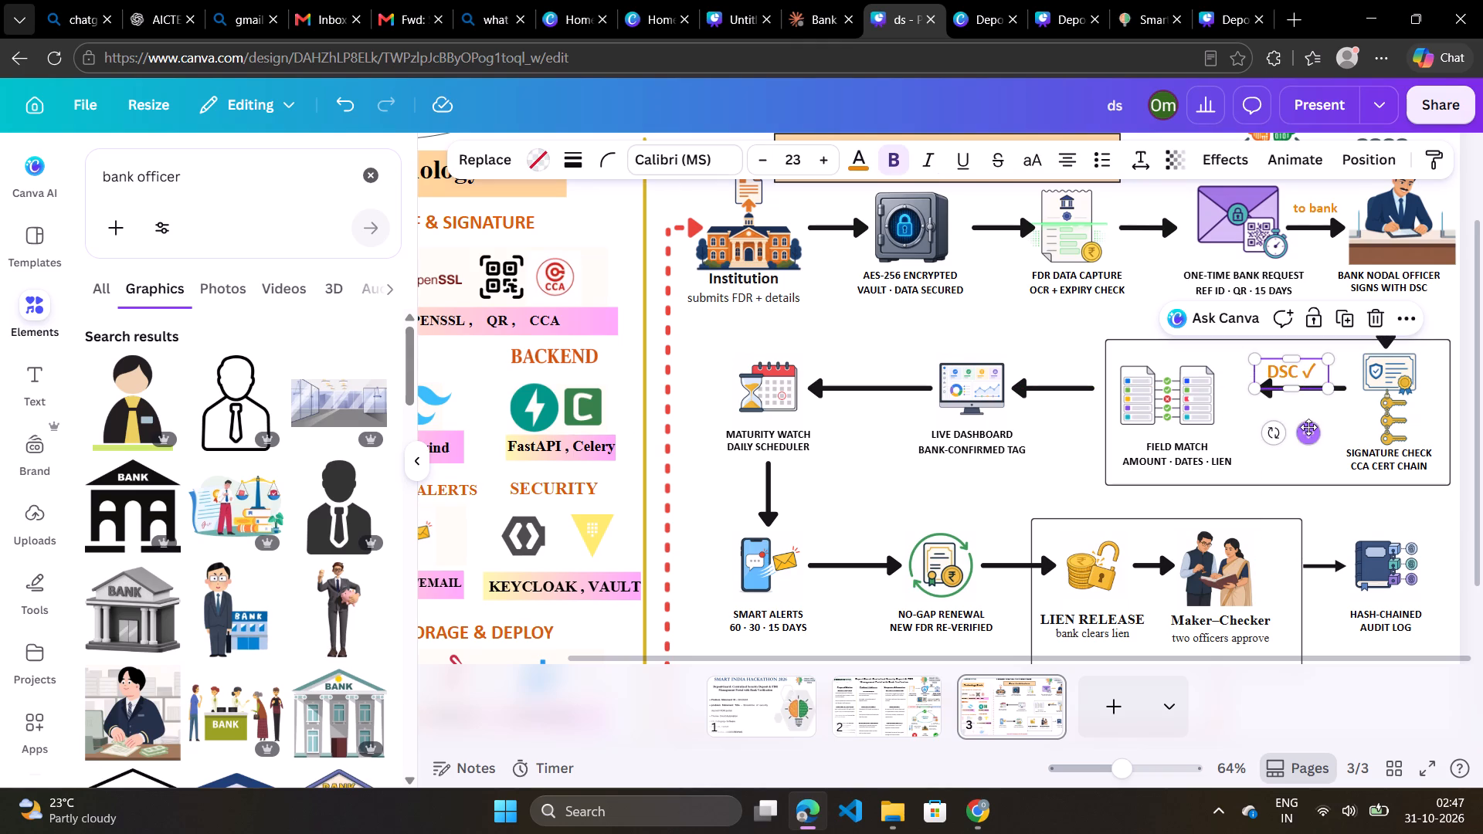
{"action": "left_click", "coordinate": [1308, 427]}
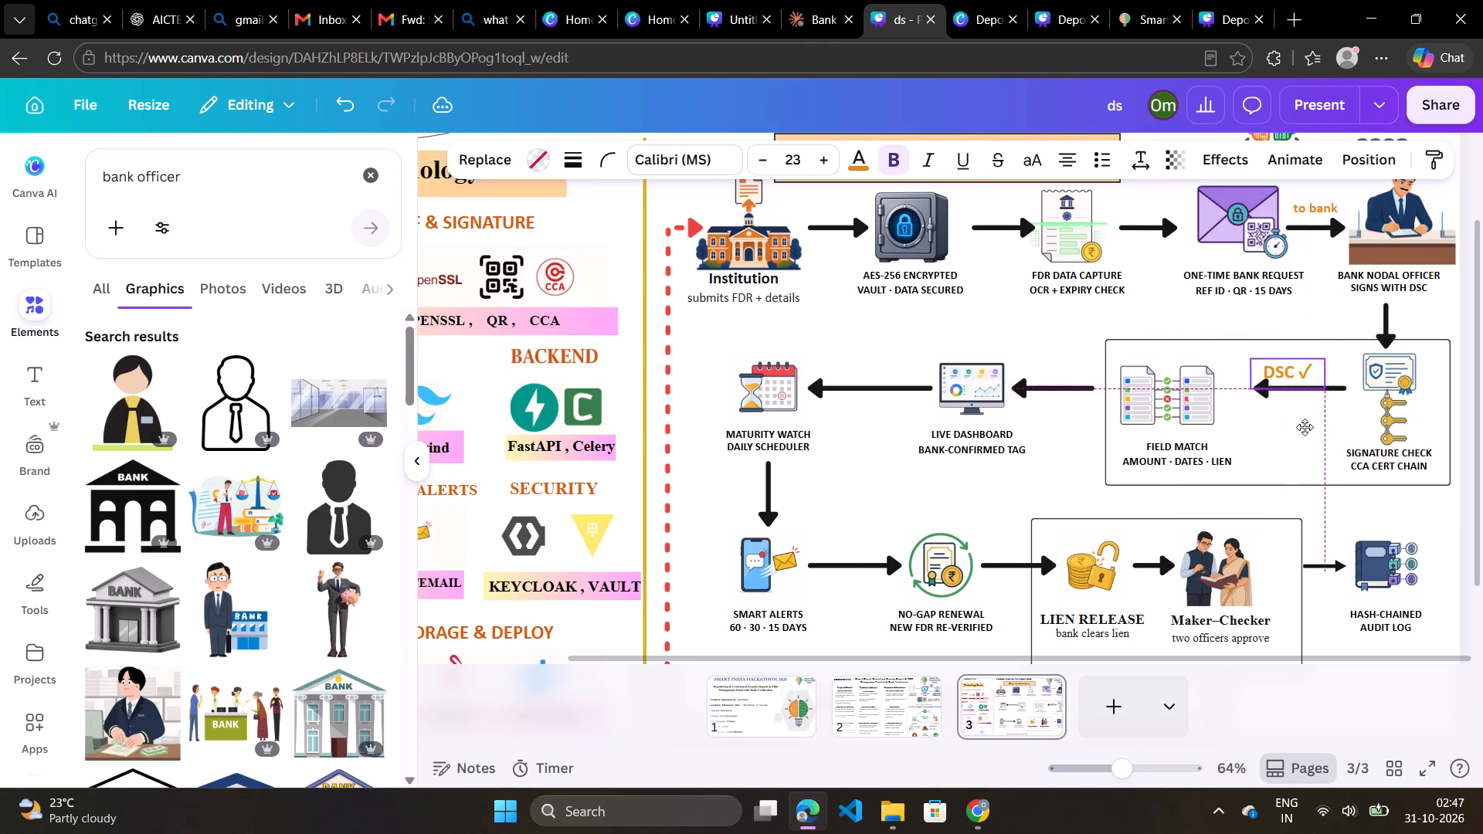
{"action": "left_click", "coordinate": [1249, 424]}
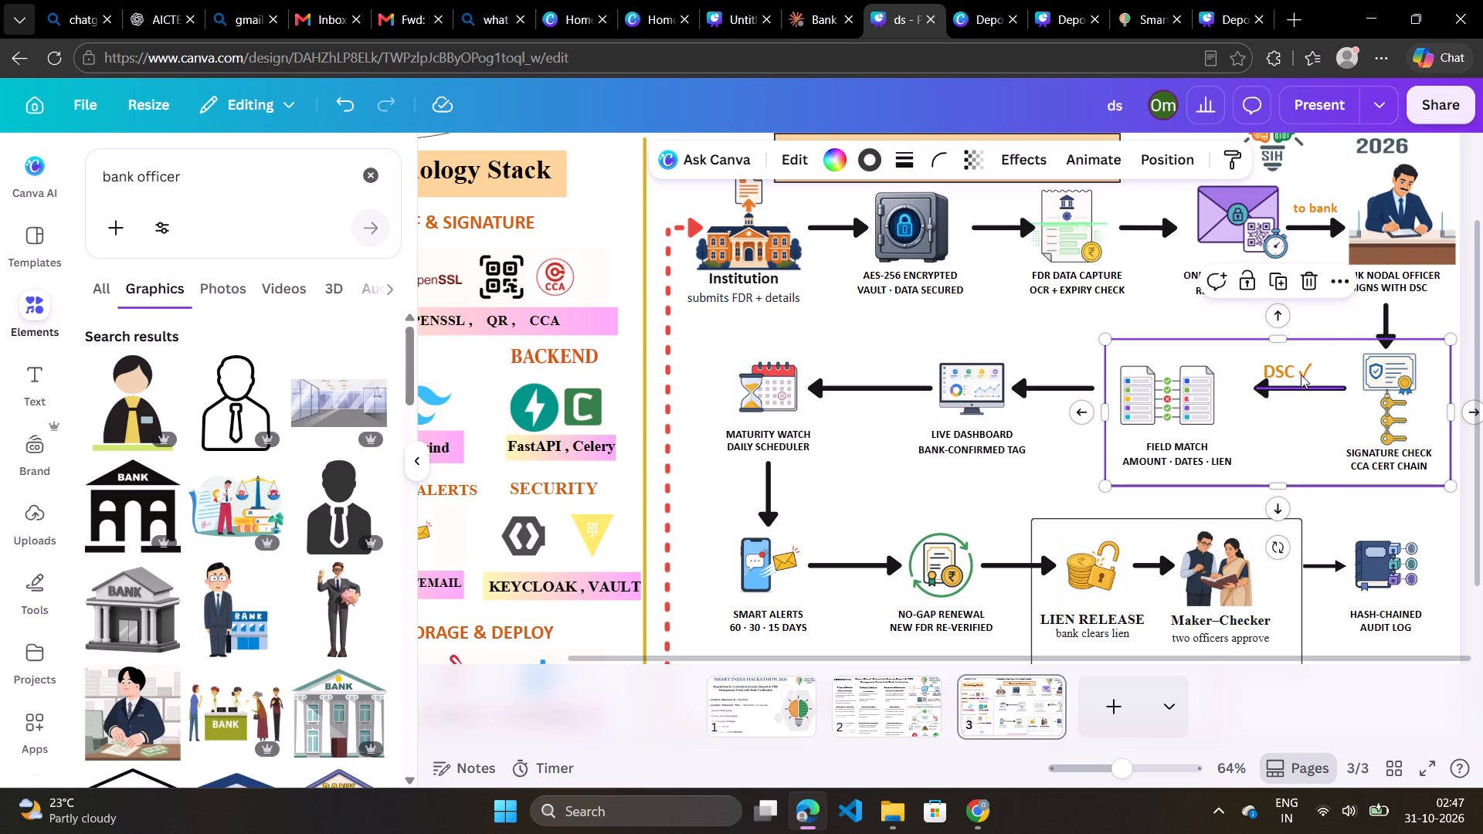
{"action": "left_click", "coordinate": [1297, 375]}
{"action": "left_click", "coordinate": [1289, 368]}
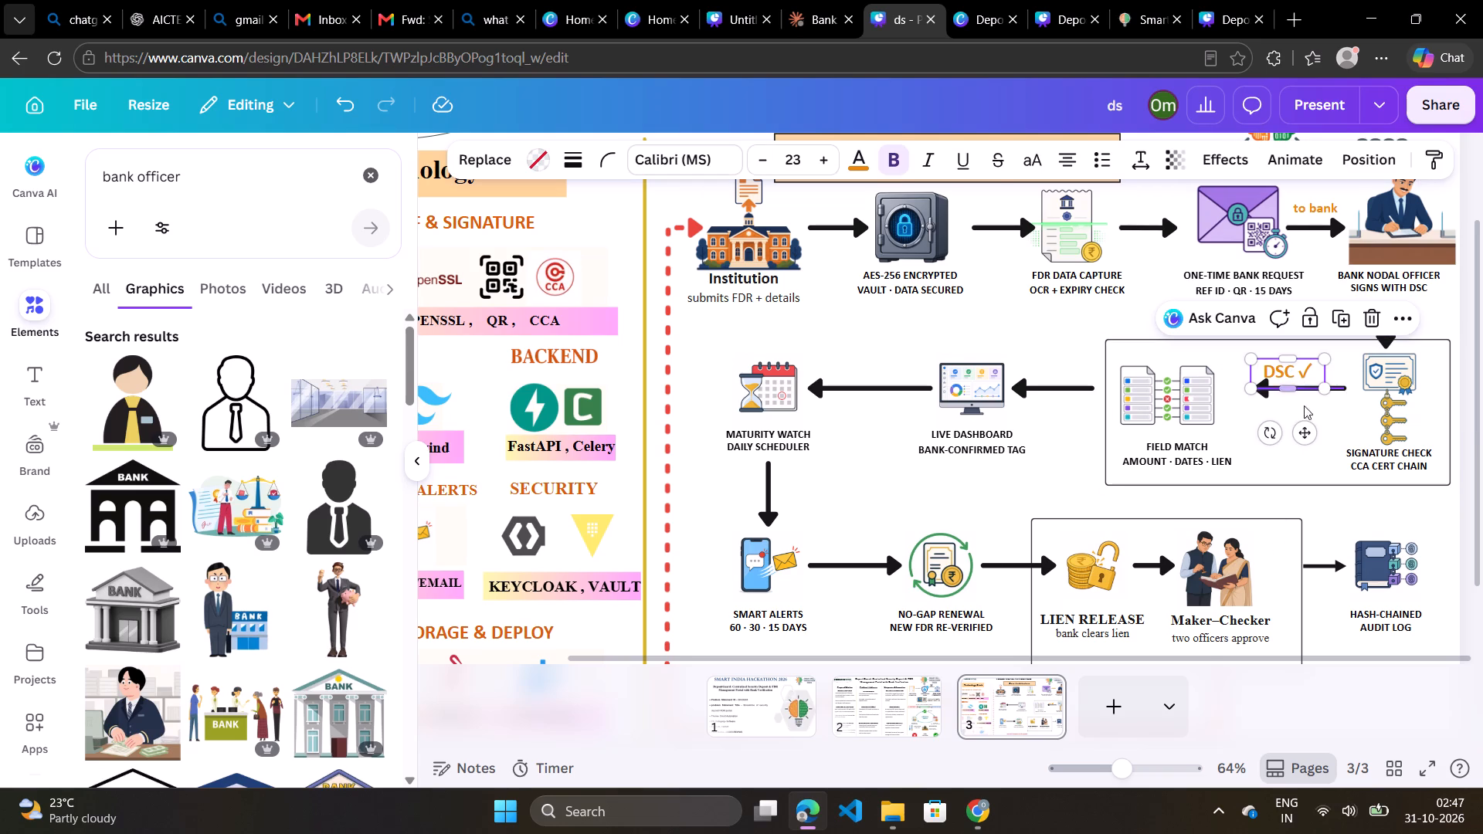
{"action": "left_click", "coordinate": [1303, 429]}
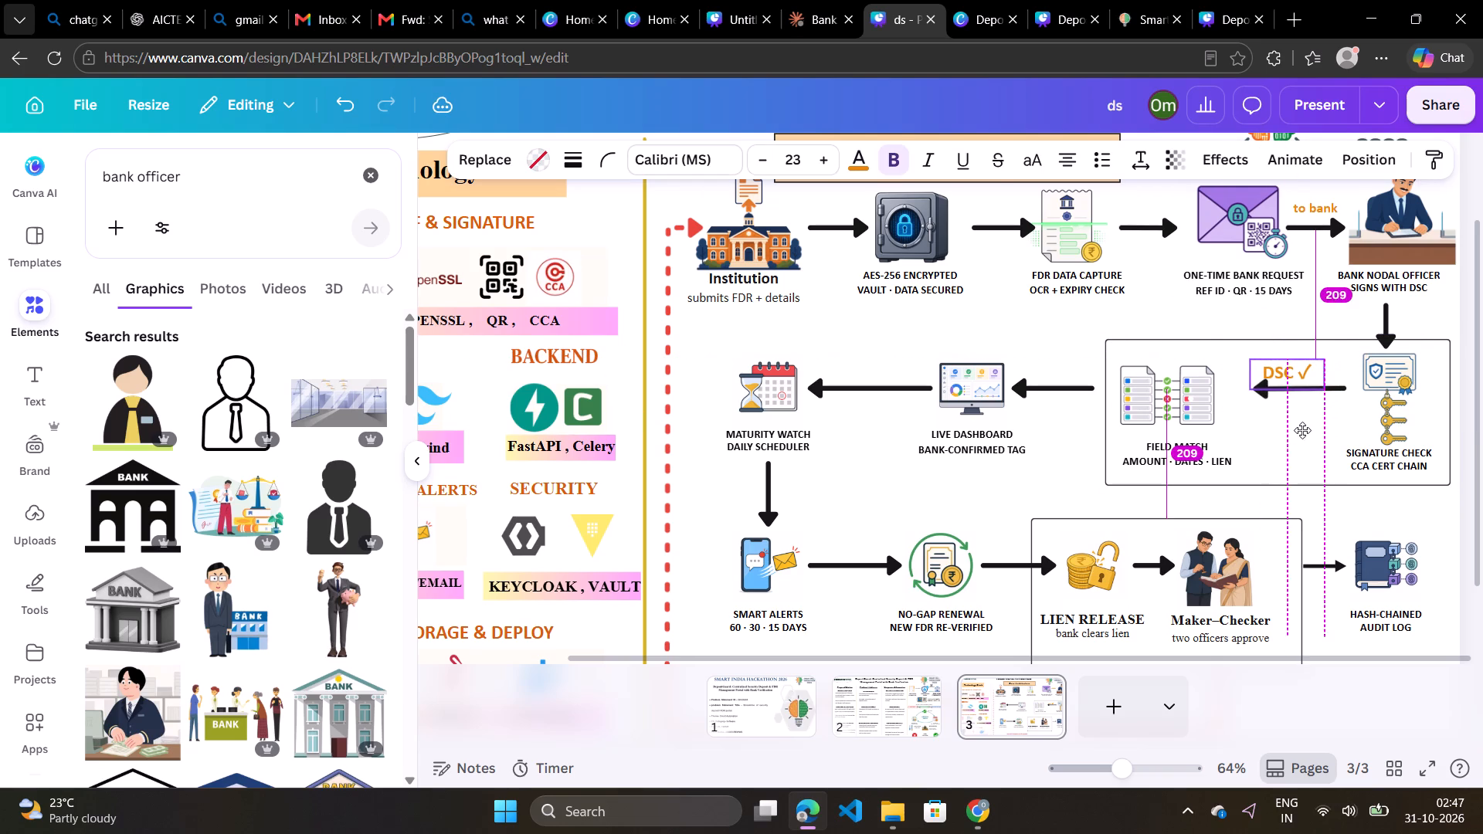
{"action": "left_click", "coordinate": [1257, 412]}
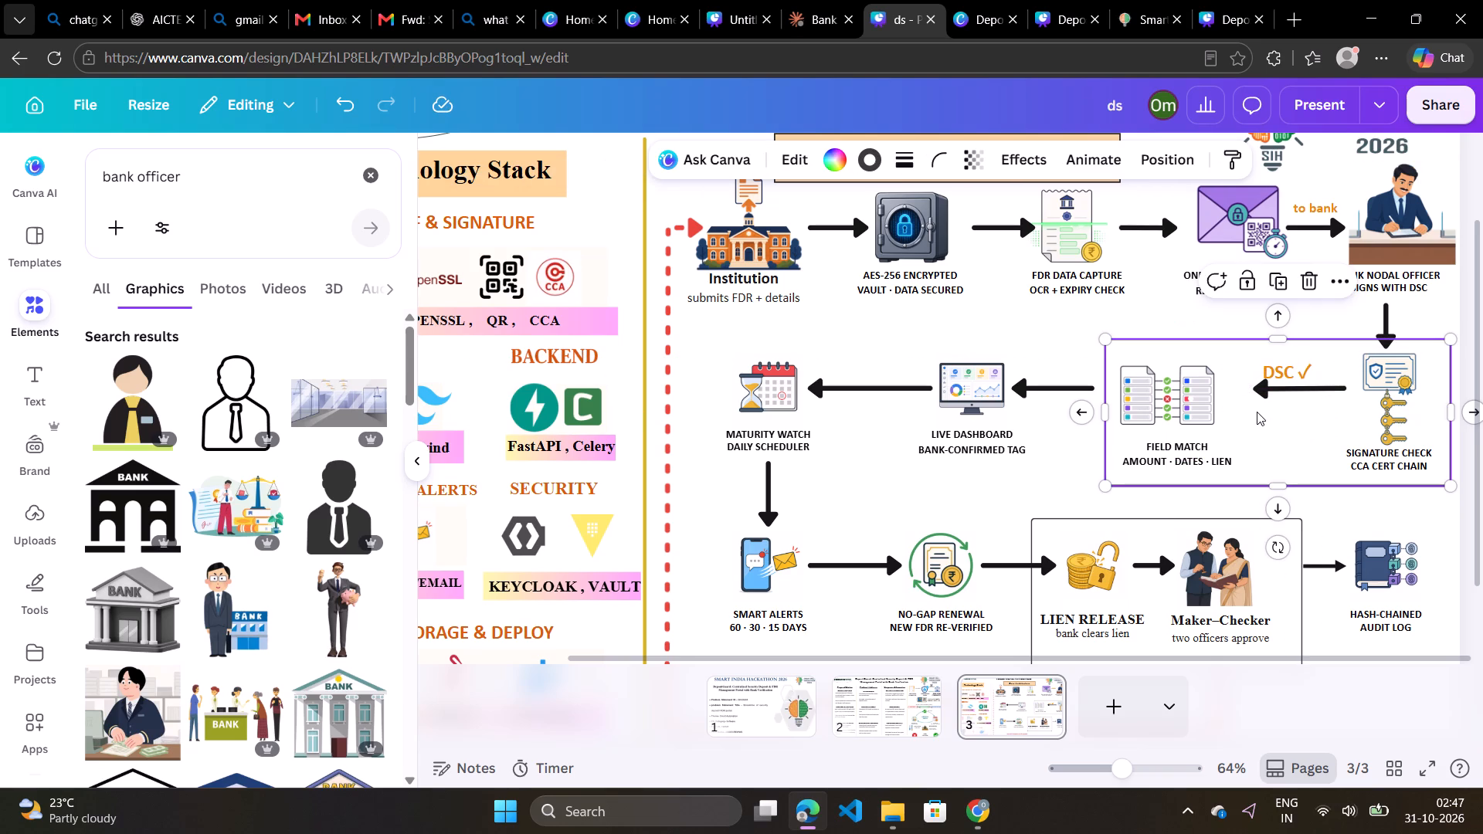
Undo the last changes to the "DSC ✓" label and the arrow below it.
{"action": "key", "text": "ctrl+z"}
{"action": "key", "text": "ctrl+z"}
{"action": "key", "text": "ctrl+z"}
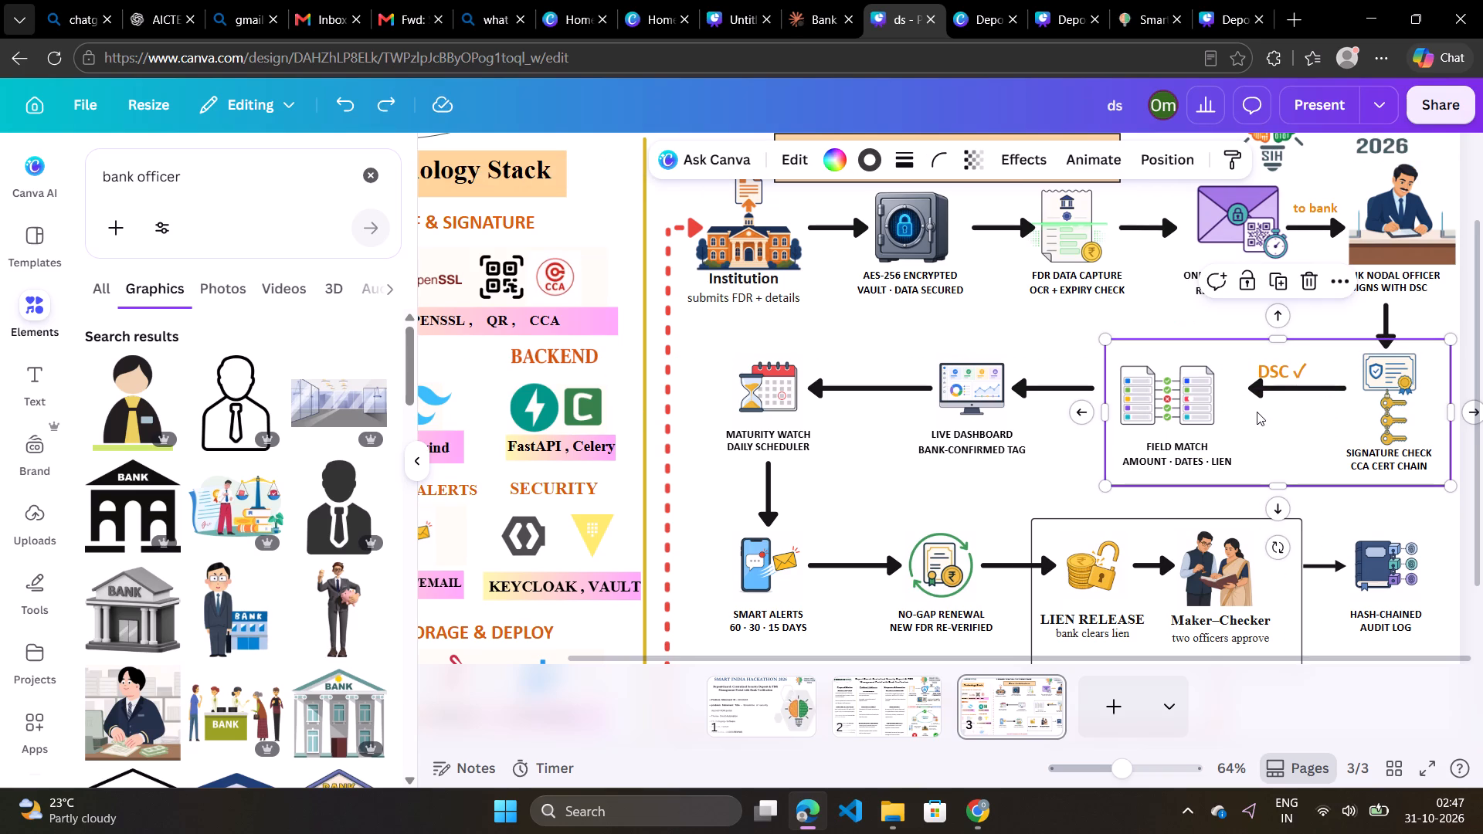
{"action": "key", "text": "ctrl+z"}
Shorten the Signature Check to Field Match arrow at its arrowhead end and place the "DSC ✓" label just above it.
{"action": "left_click_drag", "start_coordinate": [1265, 366], "coordinate": [1271, 358]}
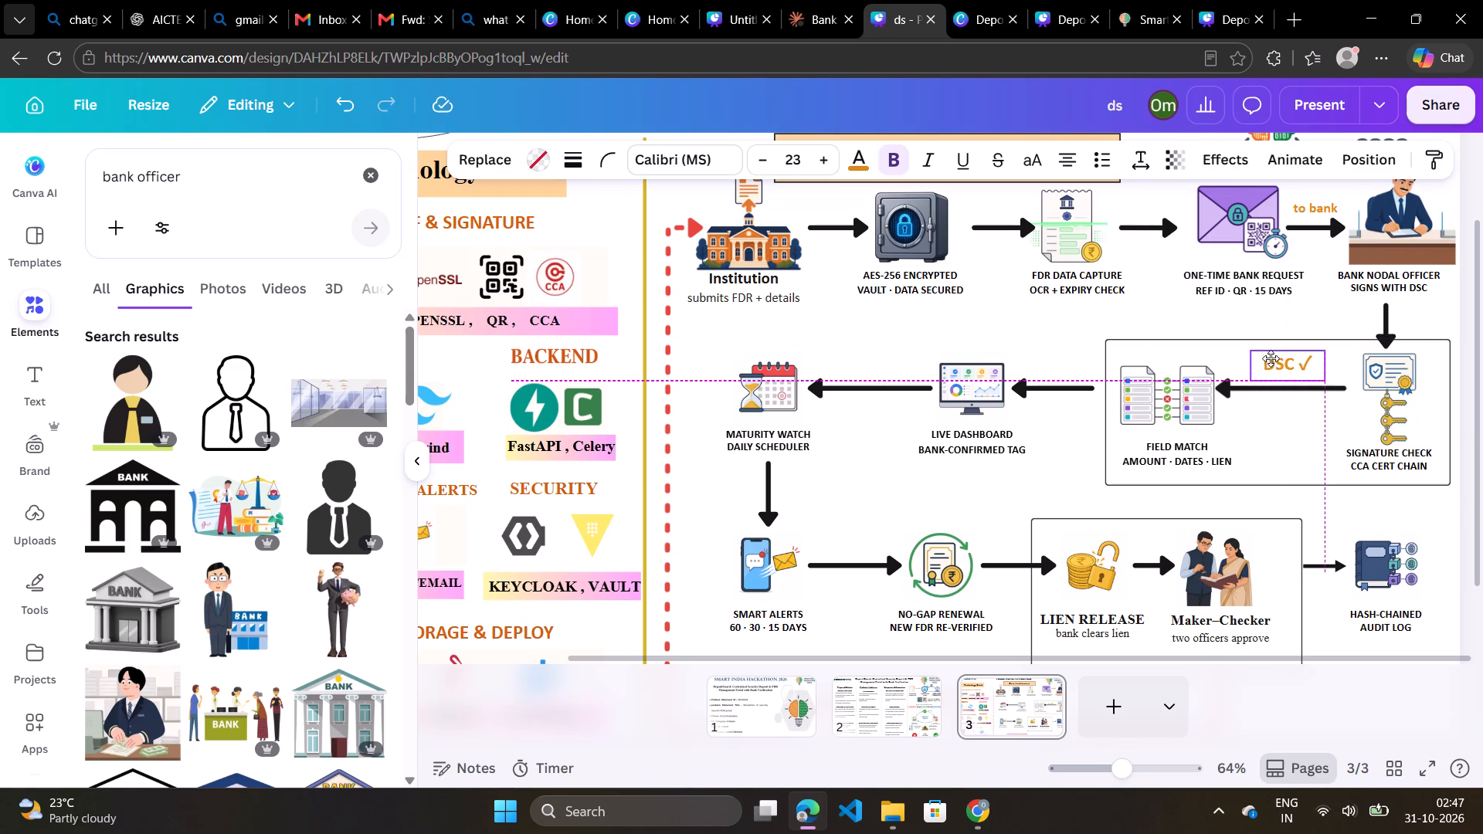
{"action": "left_click_drag", "start_coordinate": [1271, 358], "coordinate": [1274, 358]}
{"action": "left_click", "coordinate": [1244, 390]}
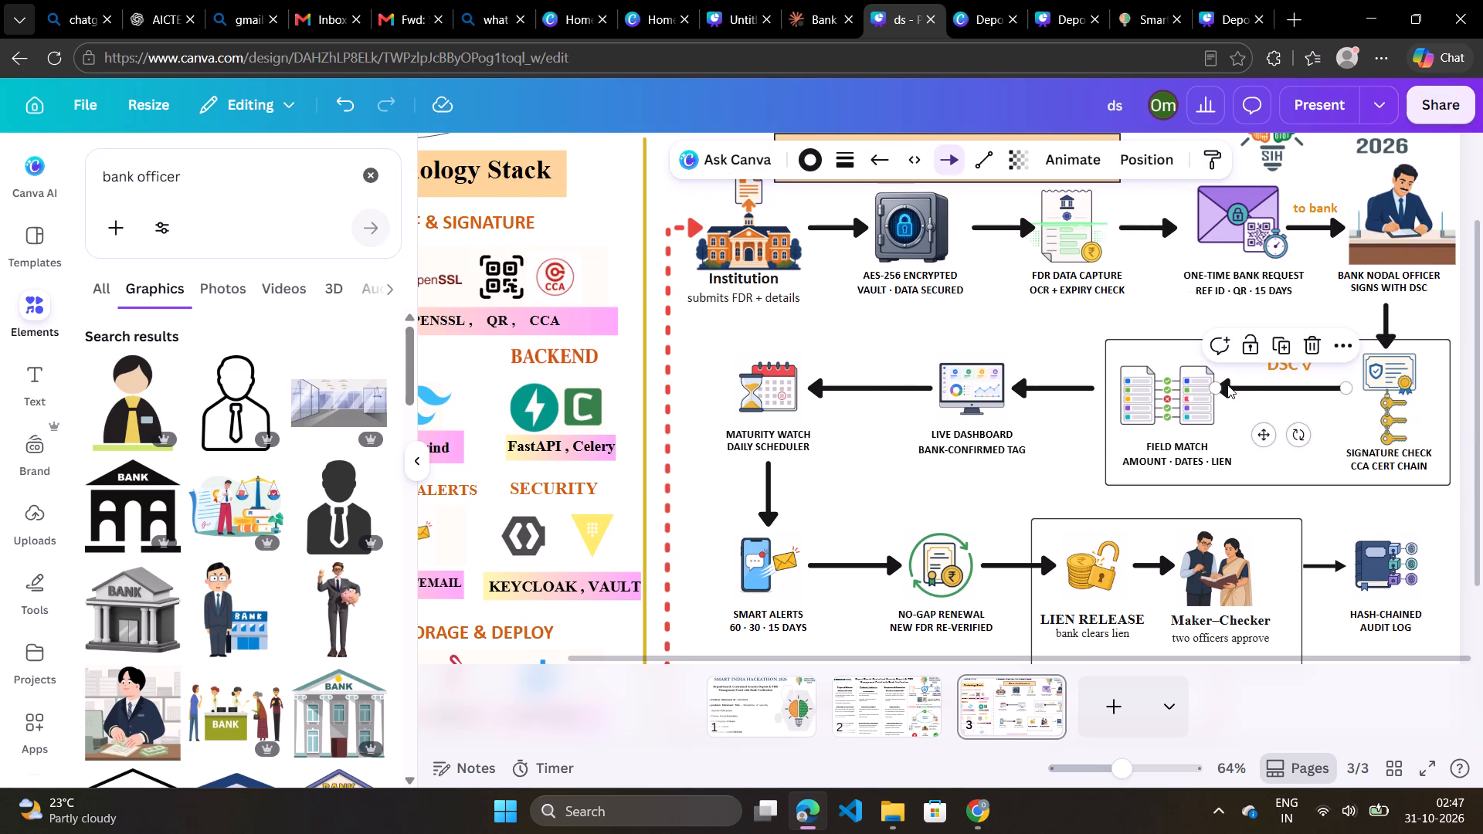
{"action": "left_click_drag", "start_coordinate": [1217, 388], "coordinate": [1262, 390]}
{"action": "left_click_drag", "start_coordinate": [1288, 368], "coordinate": [1304, 378]}
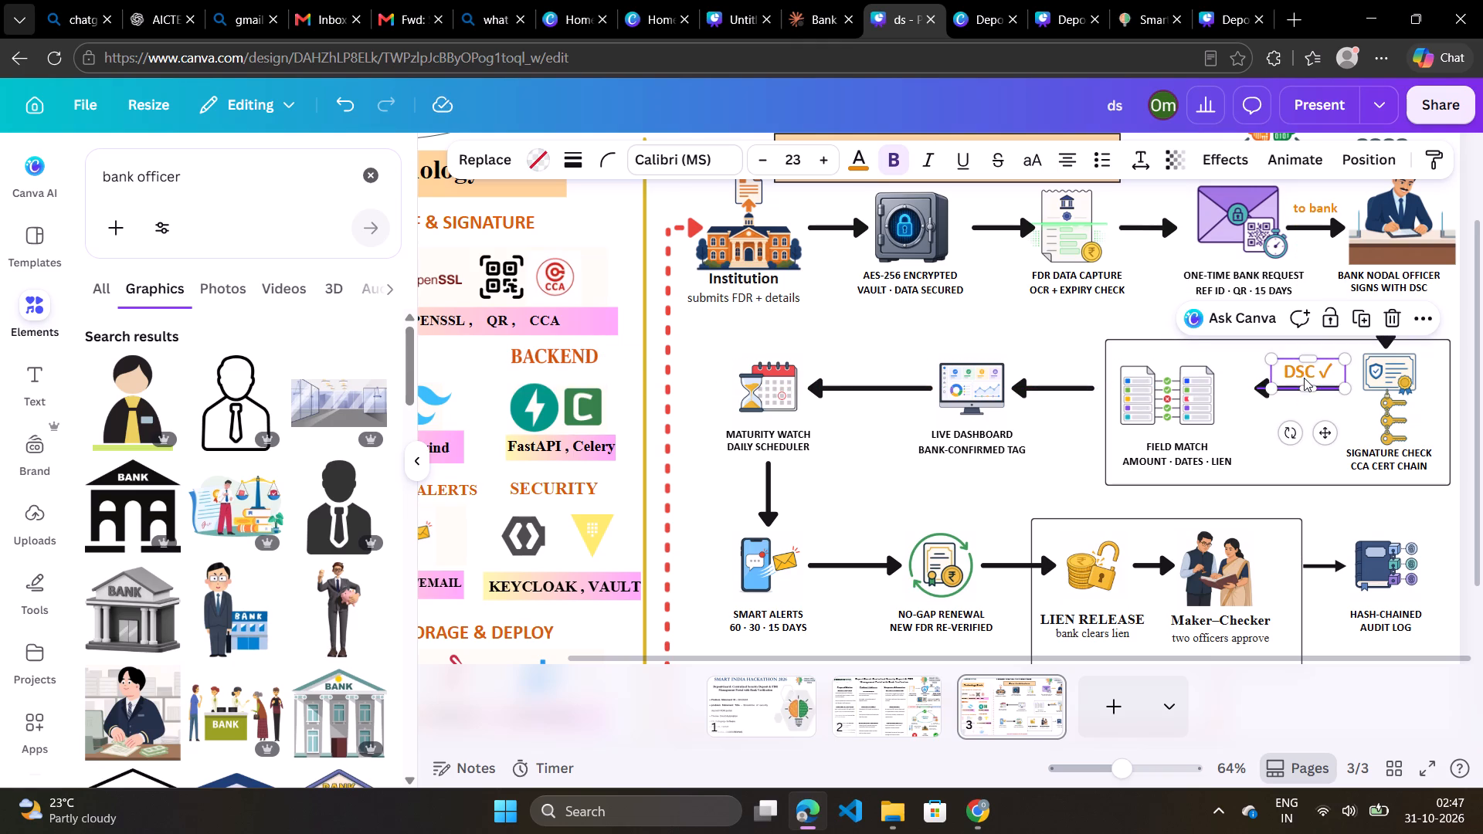
{"action": "left_click", "coordinate": [1320, 405]}
Enlarge the Field Match icon further and move it down so it sits inside the box above its caption.
{"action": "left_click", "coordinate": [1202, 400]}
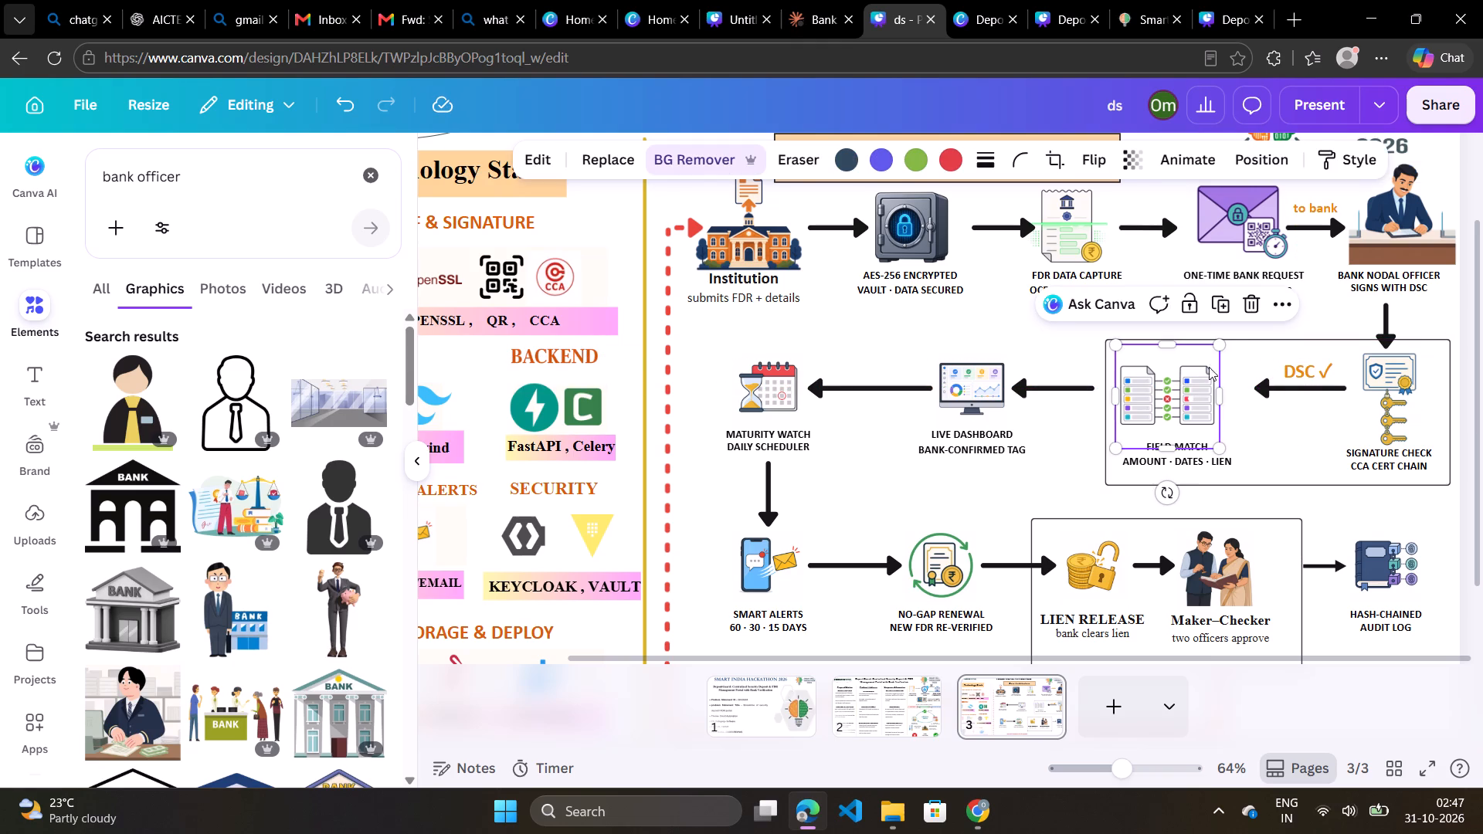
{"action": "left_click_drag", "start_coordinate": [1217, 345], "coordinate": [1271, 324]}
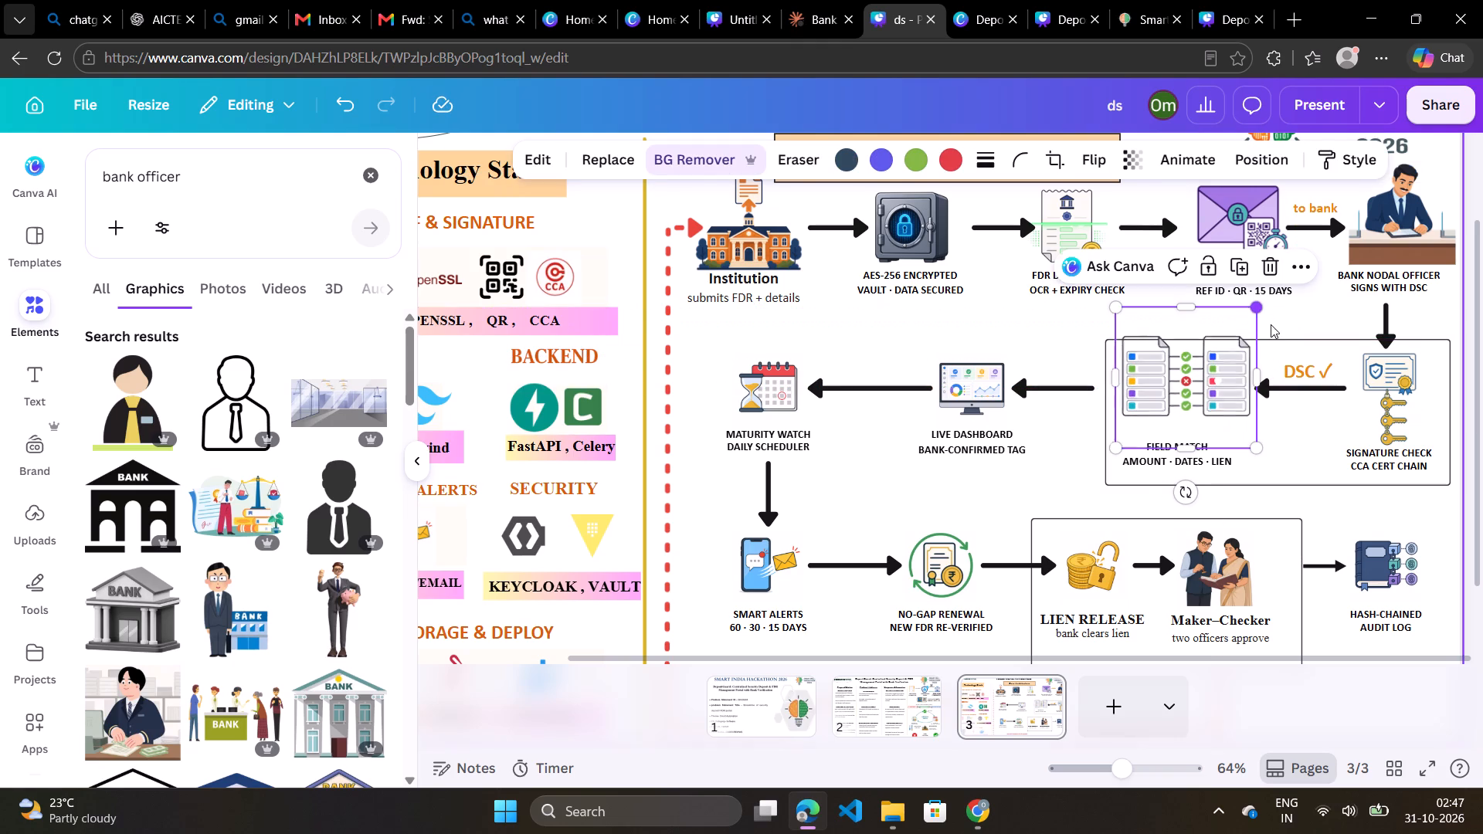
{"action": "left_click_drag", "start_coordinate": [1196, 405], "coordinate": [1192, 422]}
{"action": "left_click", "coordinate": [1288, 437]}
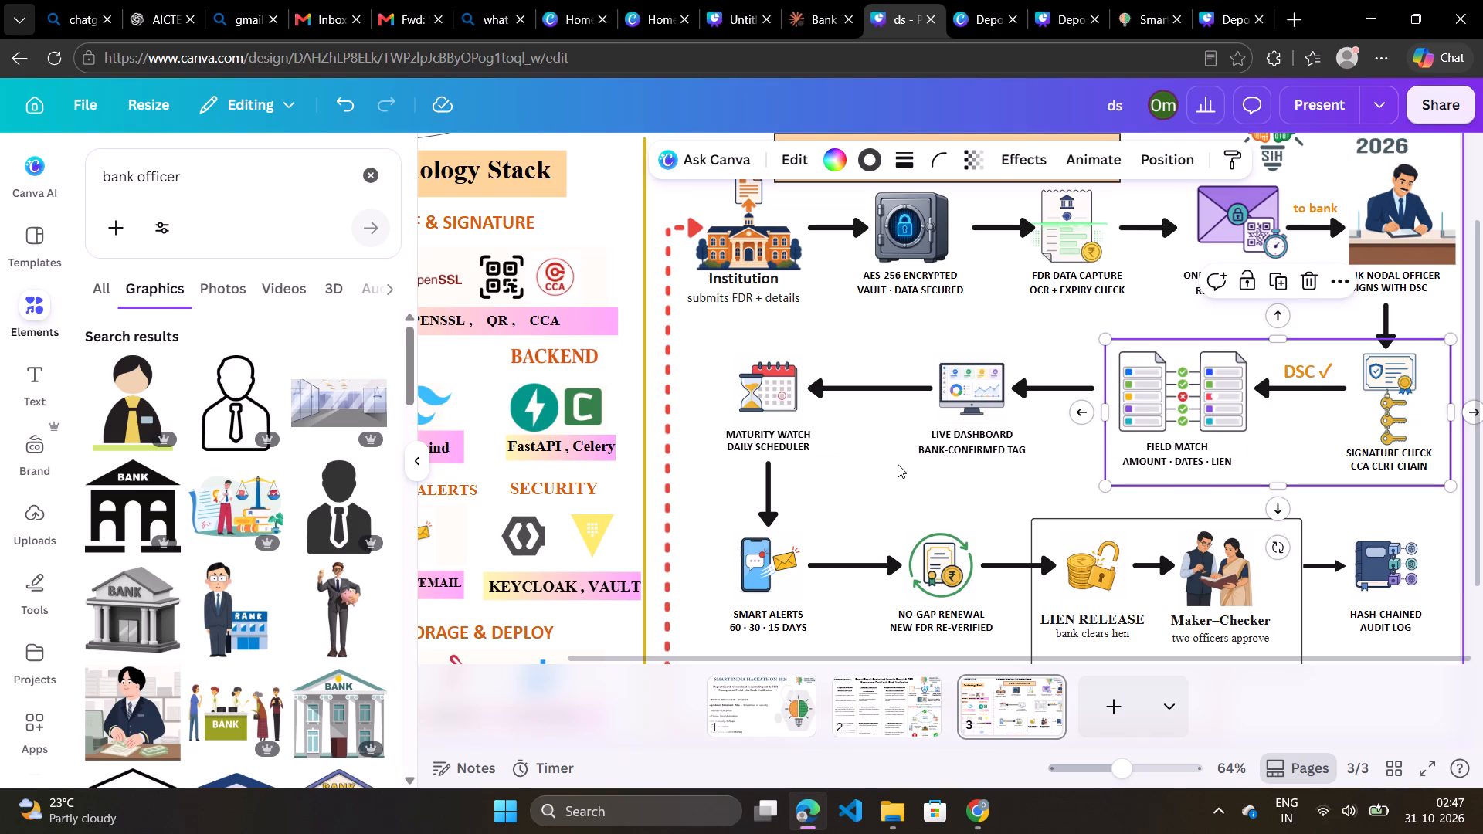
Enlarge the Maturity Watch hourglass-and-calendar icon up to the tail-side limit of the Institution caption above.
{"action": "left_click", "coordinate": [775, 407]}
{"action": "left_click_drag", "start_coordinate": [736, 356], "coordinate": [586, 351]}
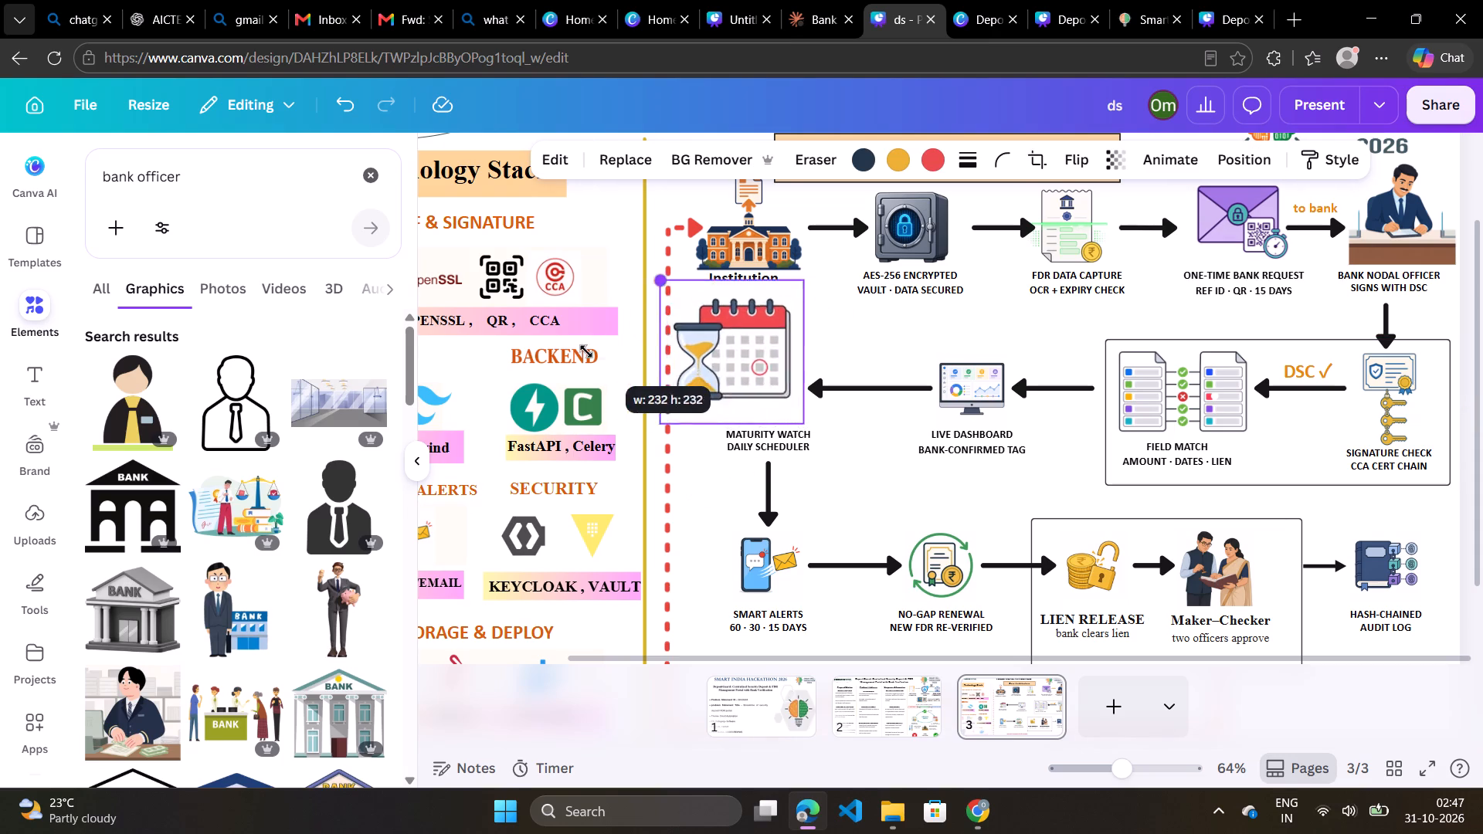
{"action": "left_click_drag", "start_coordinate": [586, 351], "coordinate": [649, 385]}
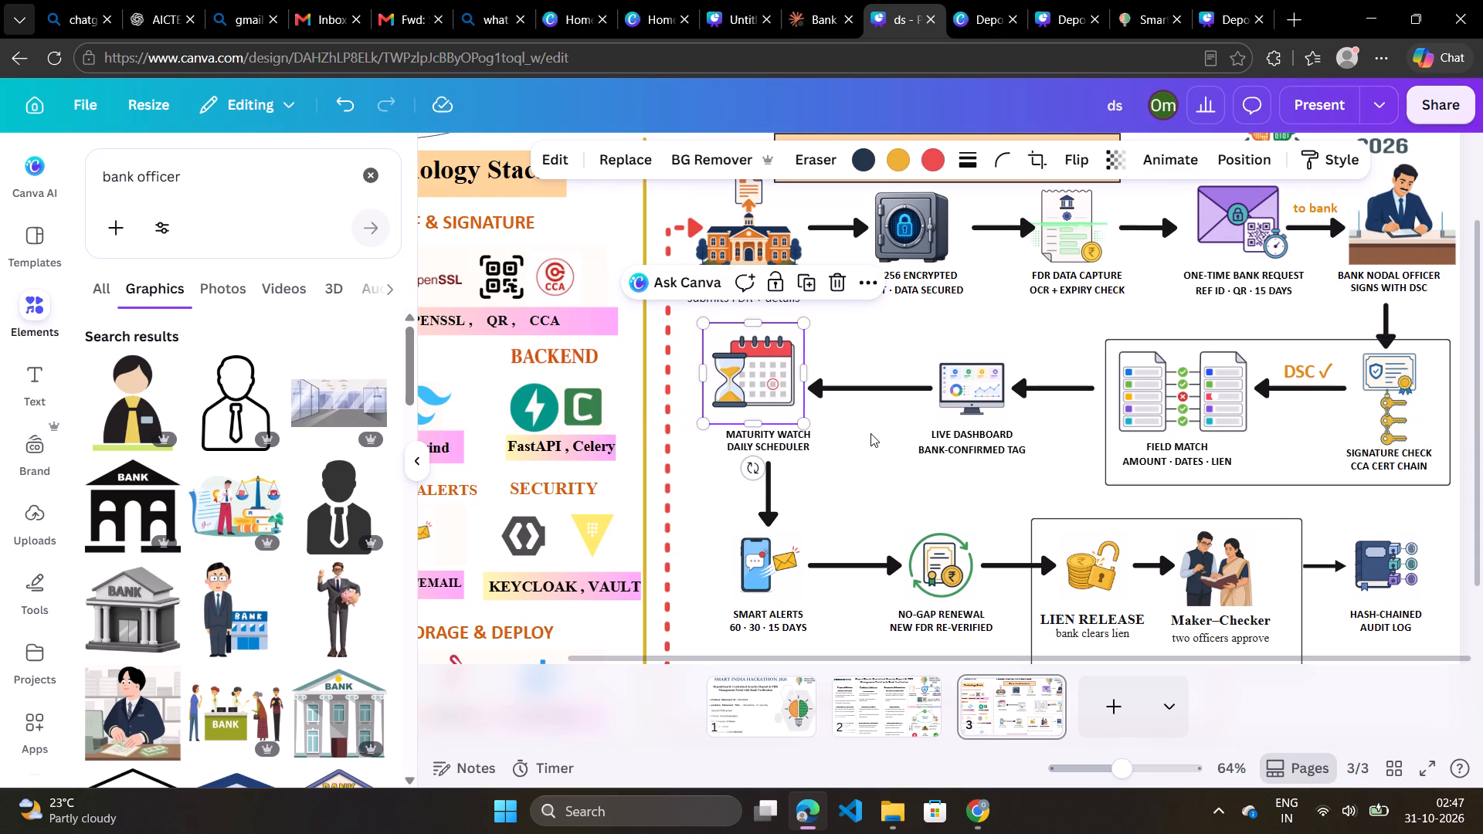
{"action": "left_click", "coordinate": [870, 433]}
Move the "Maturity Watch Daily Scheduler" caption up and centre it beneath the enlarged icon.
{"action": "left_click_drag", "start_coordinate": [802, 441], "coordinate": [788, 431]}
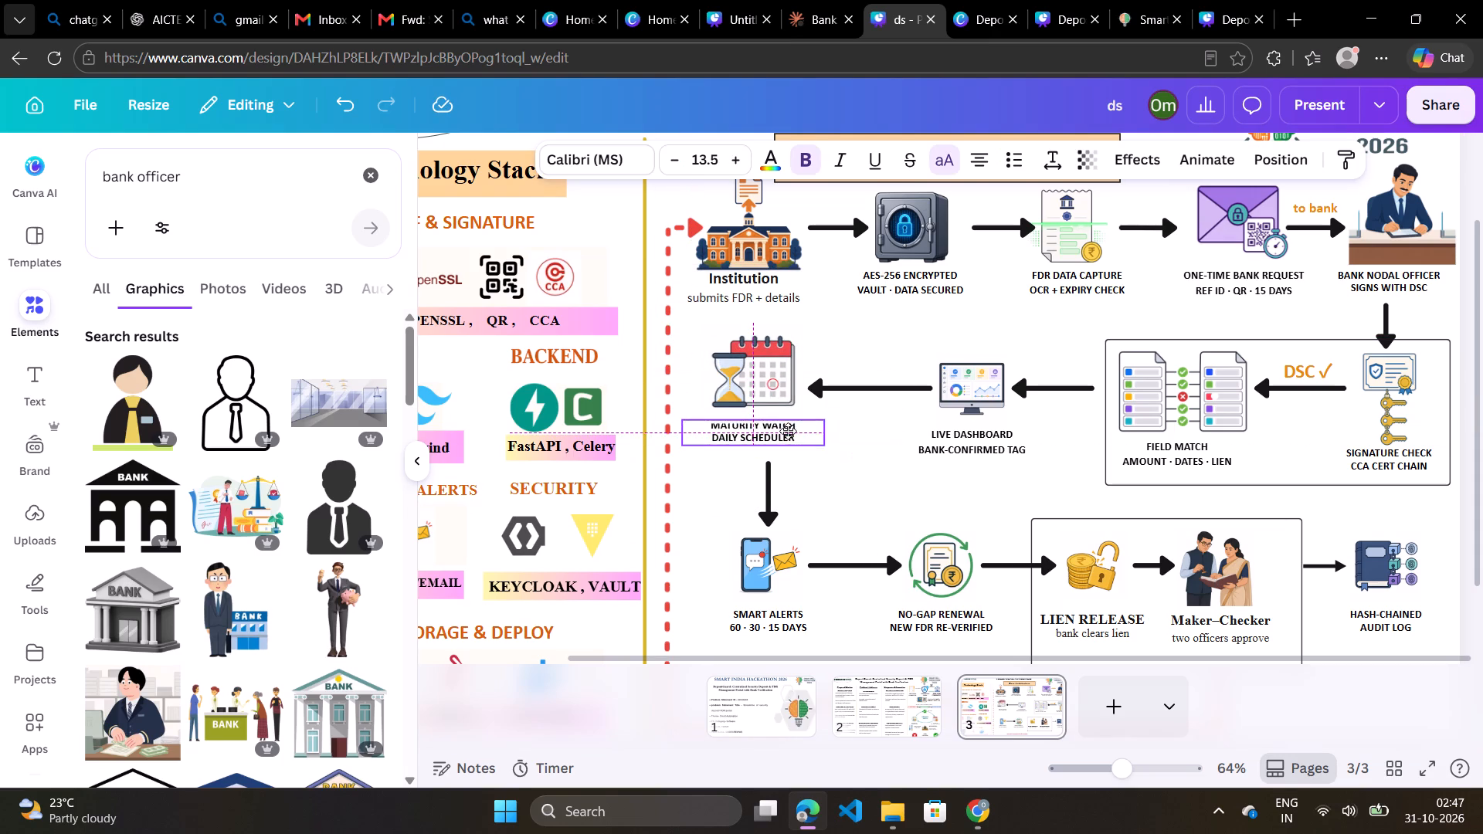
{"action": "left_click_drag", "start_coordinate": [788, 431], "coordinate": [788, 430]}
{"action": "left_click", "coordinate": [840, 438]}
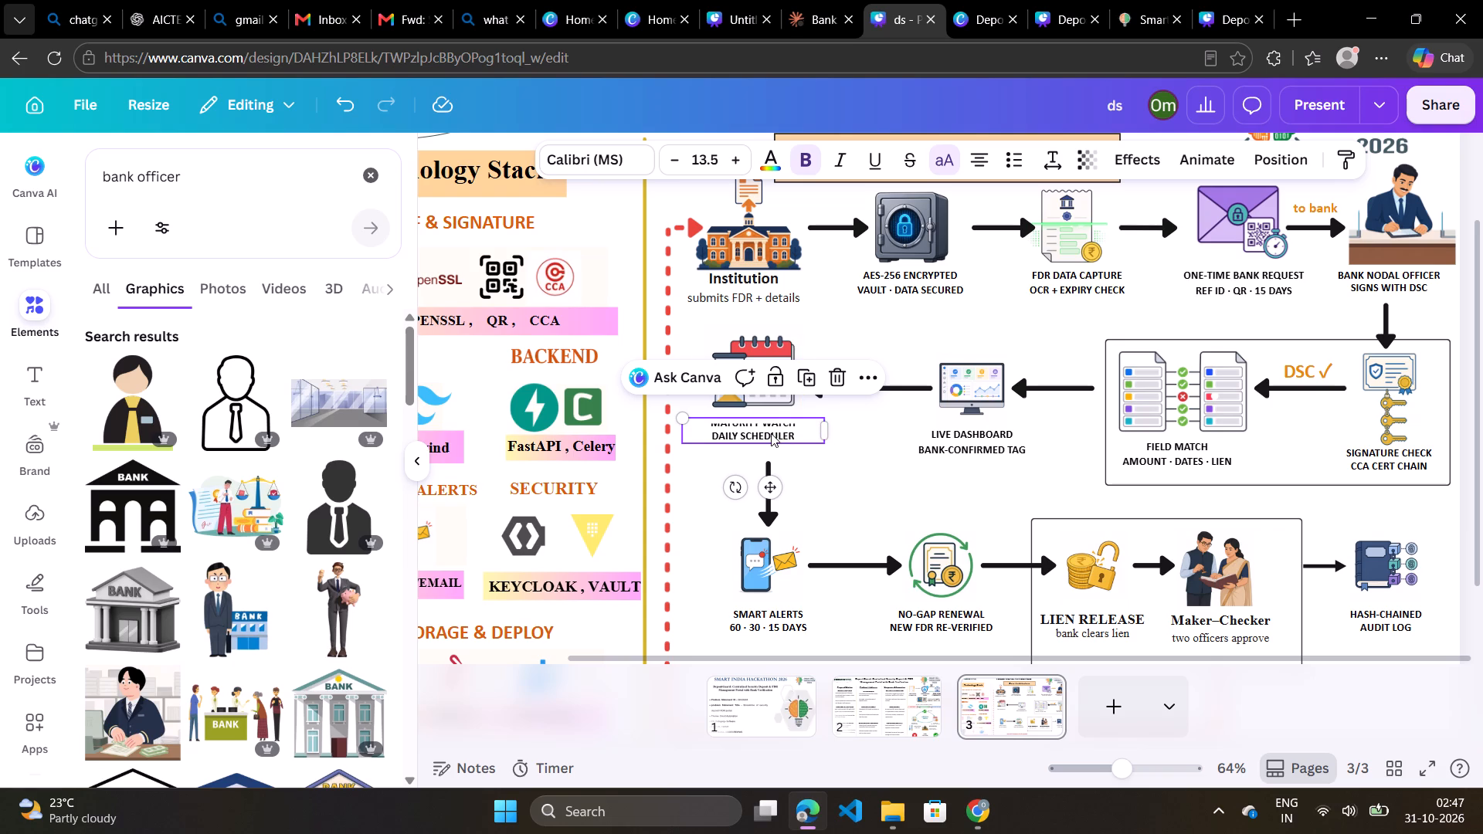
Remove the background from the Maturity Watch hourglass-and-calendar icon.
{"action": "left_click", "coordinate": [753, 352]}
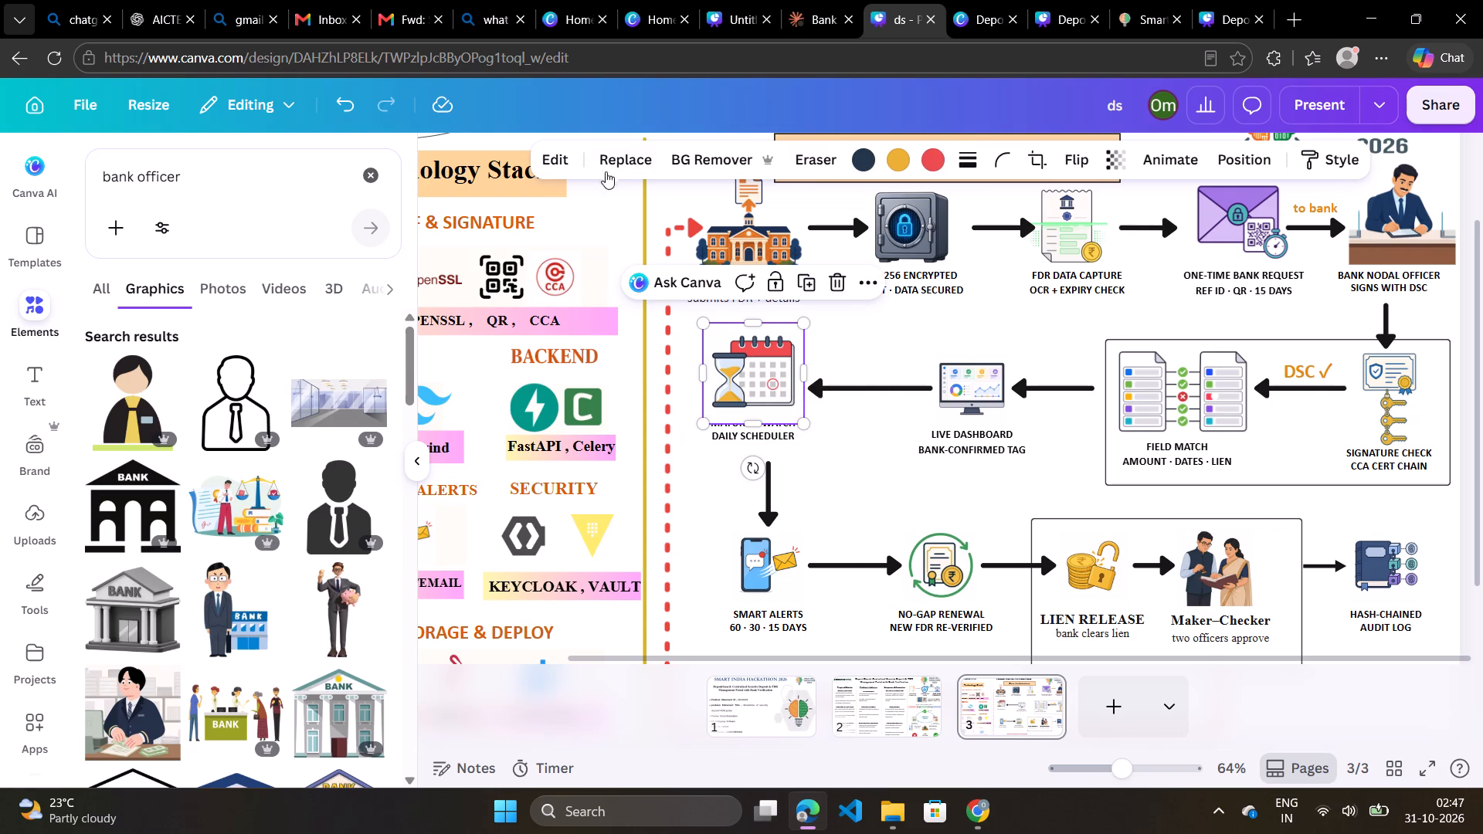
{"action": "left_click", "coordinate": [671, 148]}
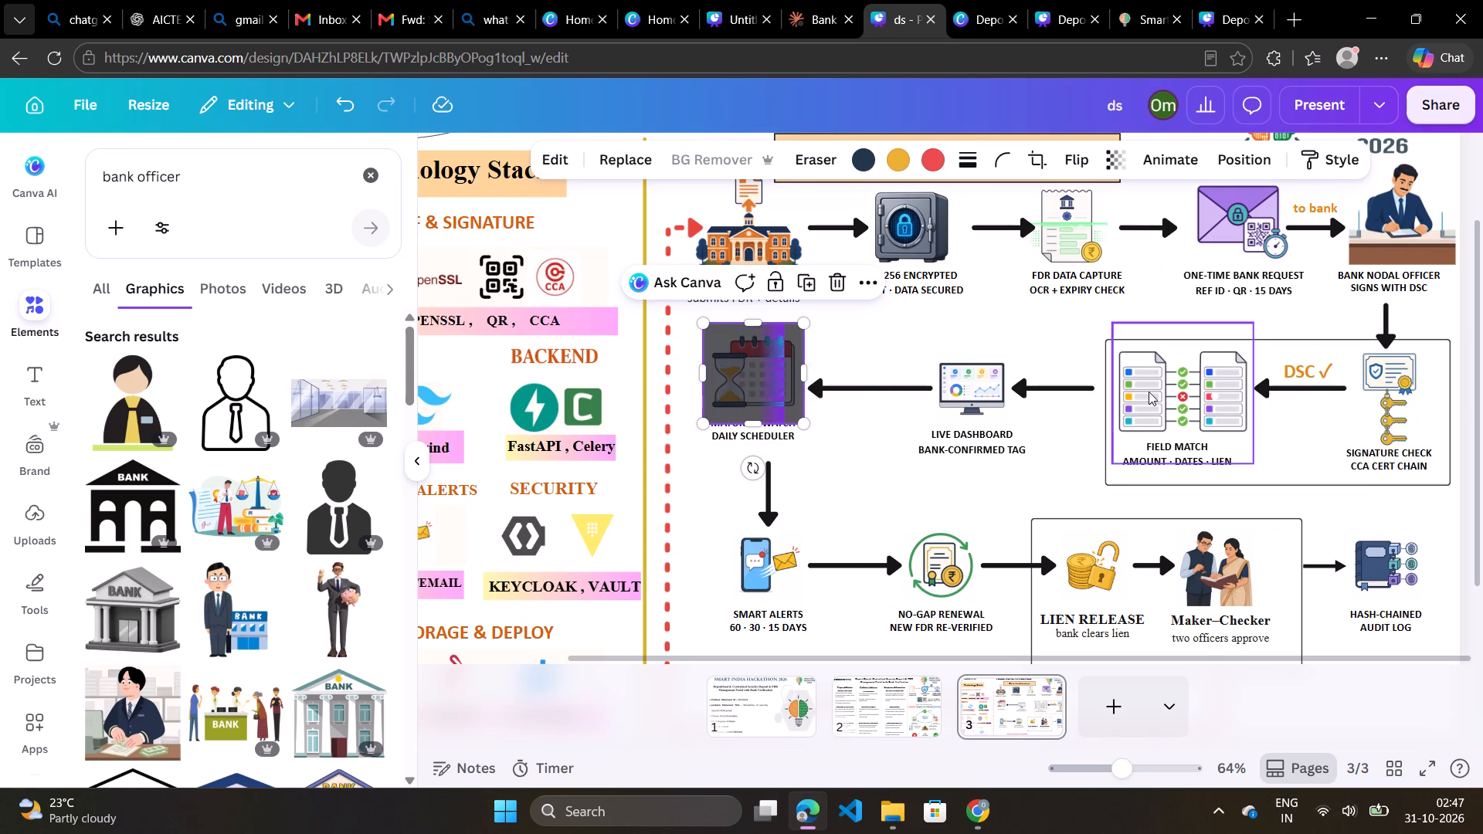
Shorten the arrow between Live Dashboard and Maturity Watch by pulling its tail toward the Maturity Watch icon, clearing room beside the dashboard.
{"action": "left_click", "coordinate": [1149, 392]}
{"action": "left_click", "coordinate": [966, 373]}
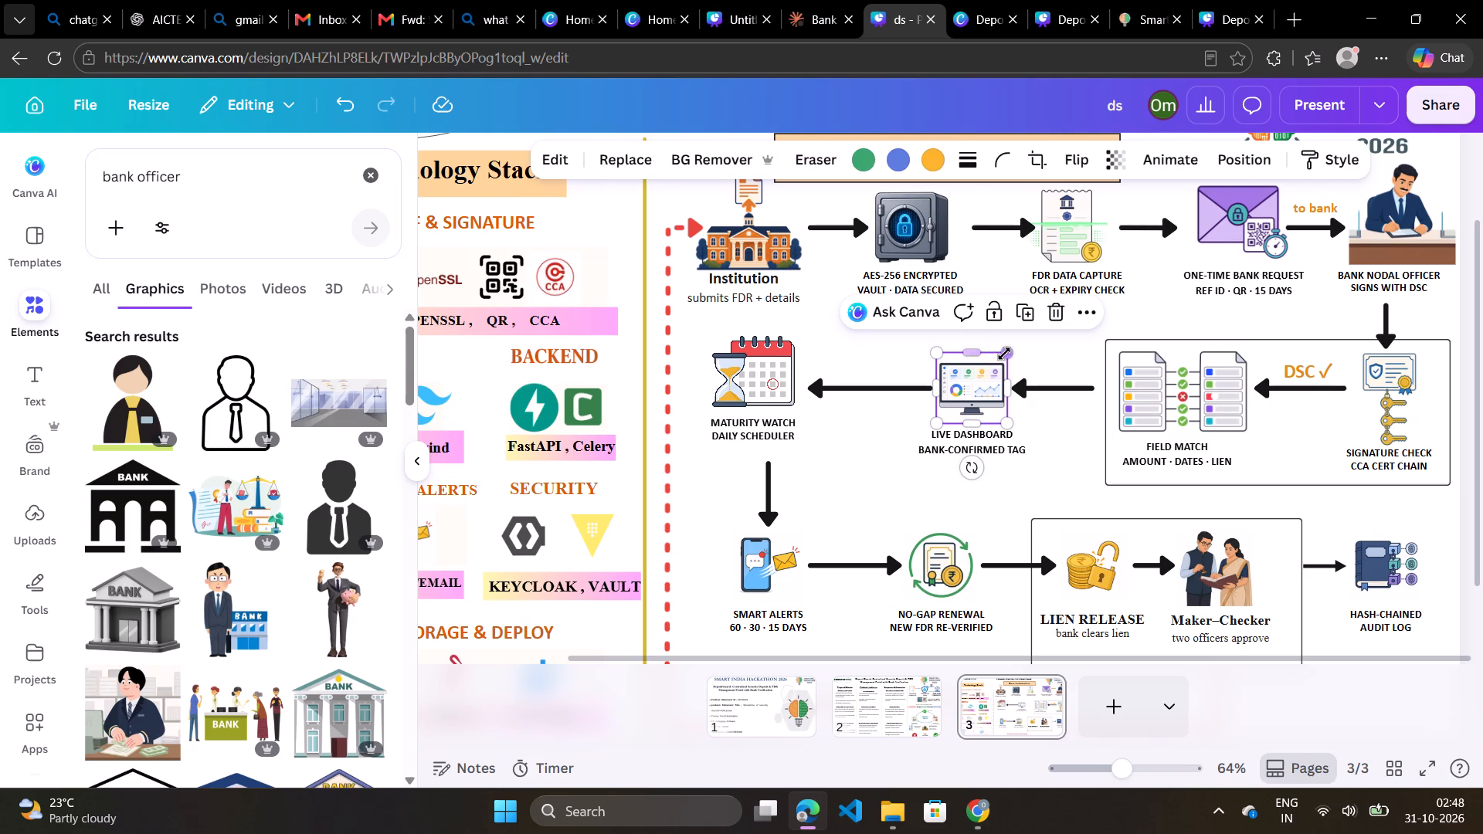
{"action": "left_click", "coordinate": [904, 389]}
{"action": "left_click_drag", "start_coordinate": [932, 389], "coordinate": [864, 390]}
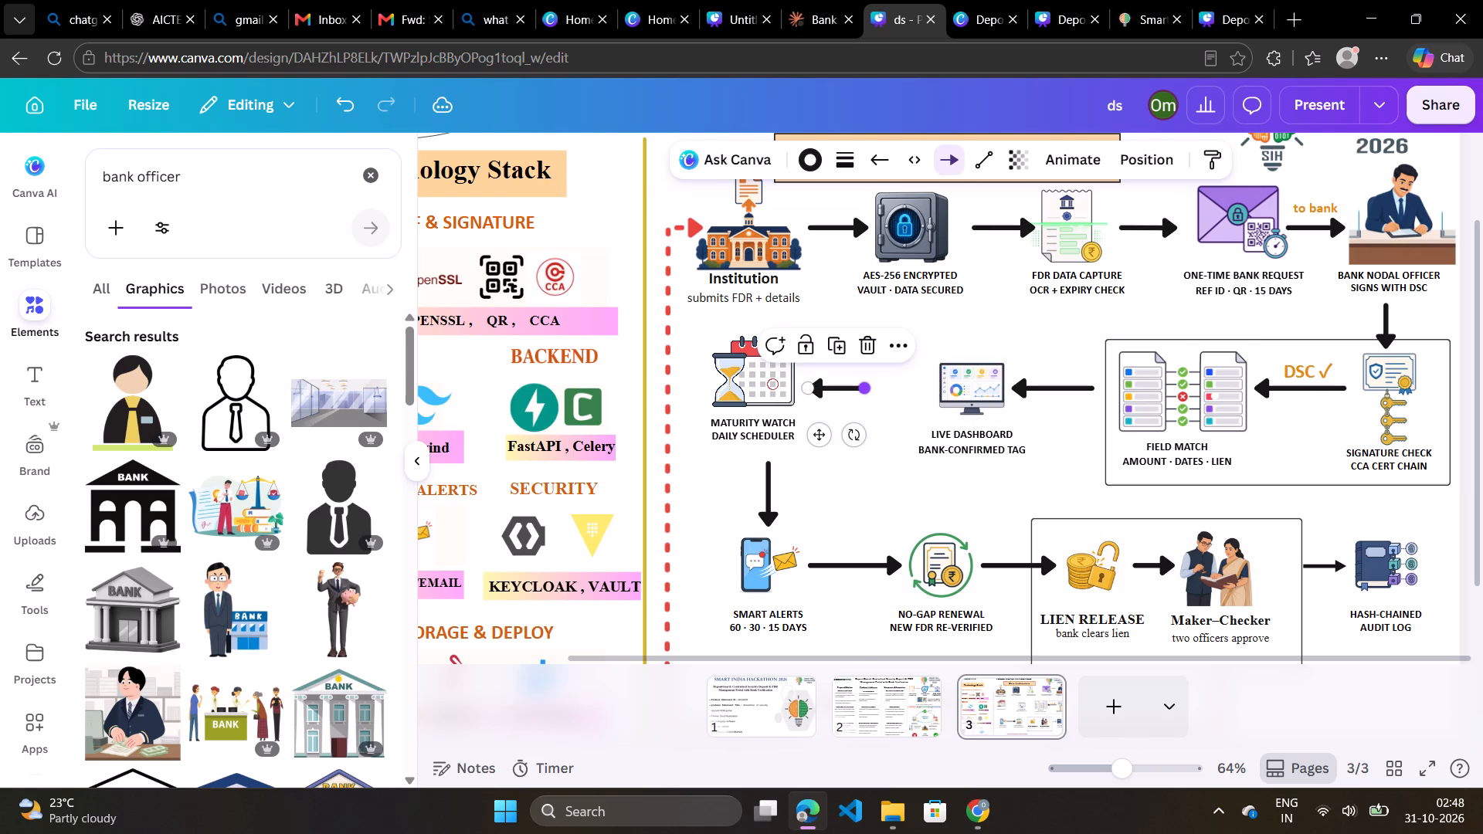
Enlarge the Live Dashboard monitor icon to about 191 × 191, growing it up and toward the shortened arrow.
{"action": "left_click", "coordinate": [968, 375]}
{"action": "left_click_drag", "start_coordinate": [934, 351], "coordinate": [836, 355]}
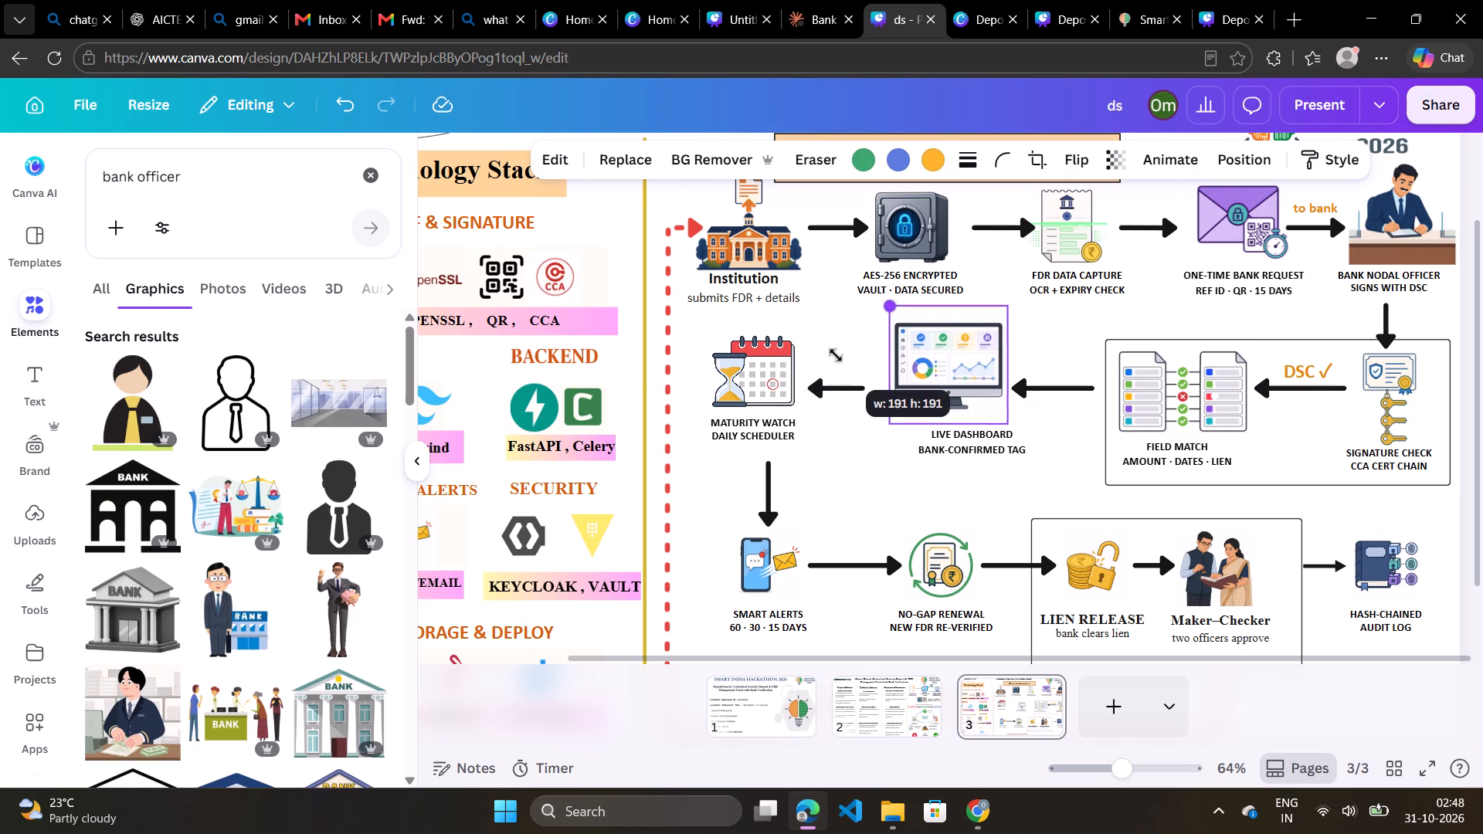
{"action": "left_click_drag", "start_coordinate": [836, 355], "coordinate": [837, 355]}
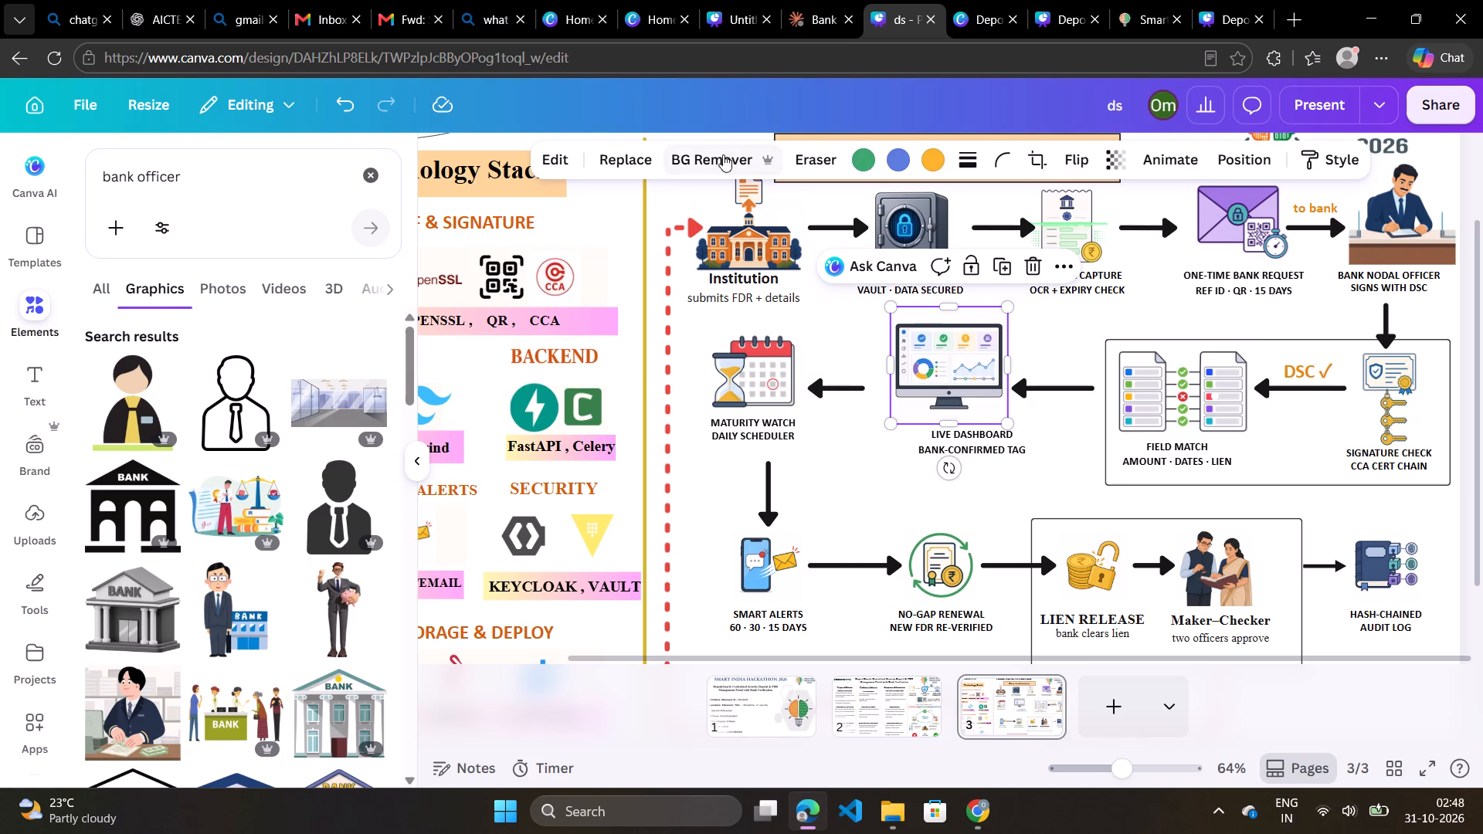
Remove the background from the enlarged Live Dashboard monitor icon.
{"action": "left_click", "coordinate": [723, 154]}
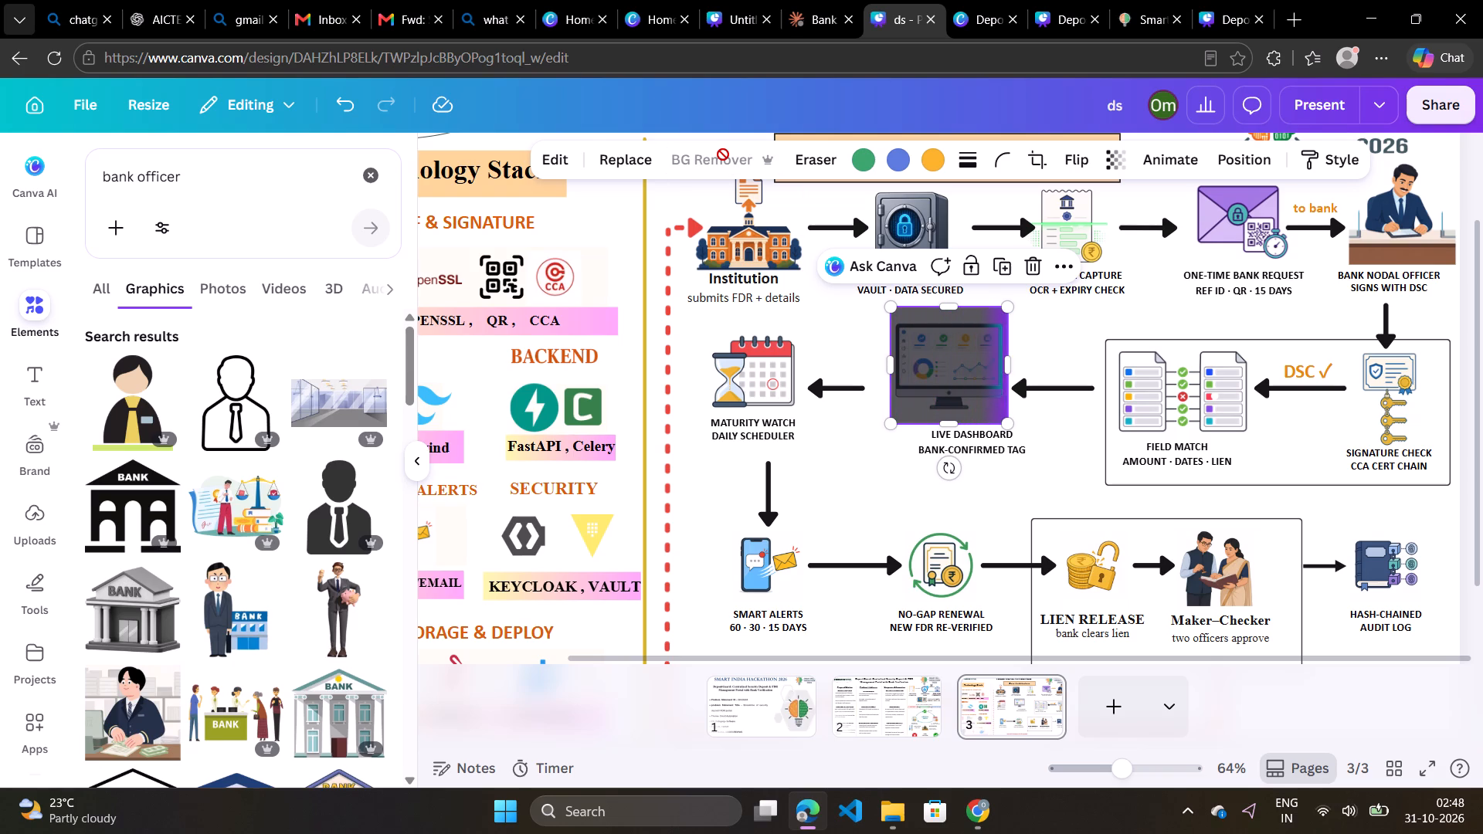
{"action": "left_click", "coordinate": [841, 325]}
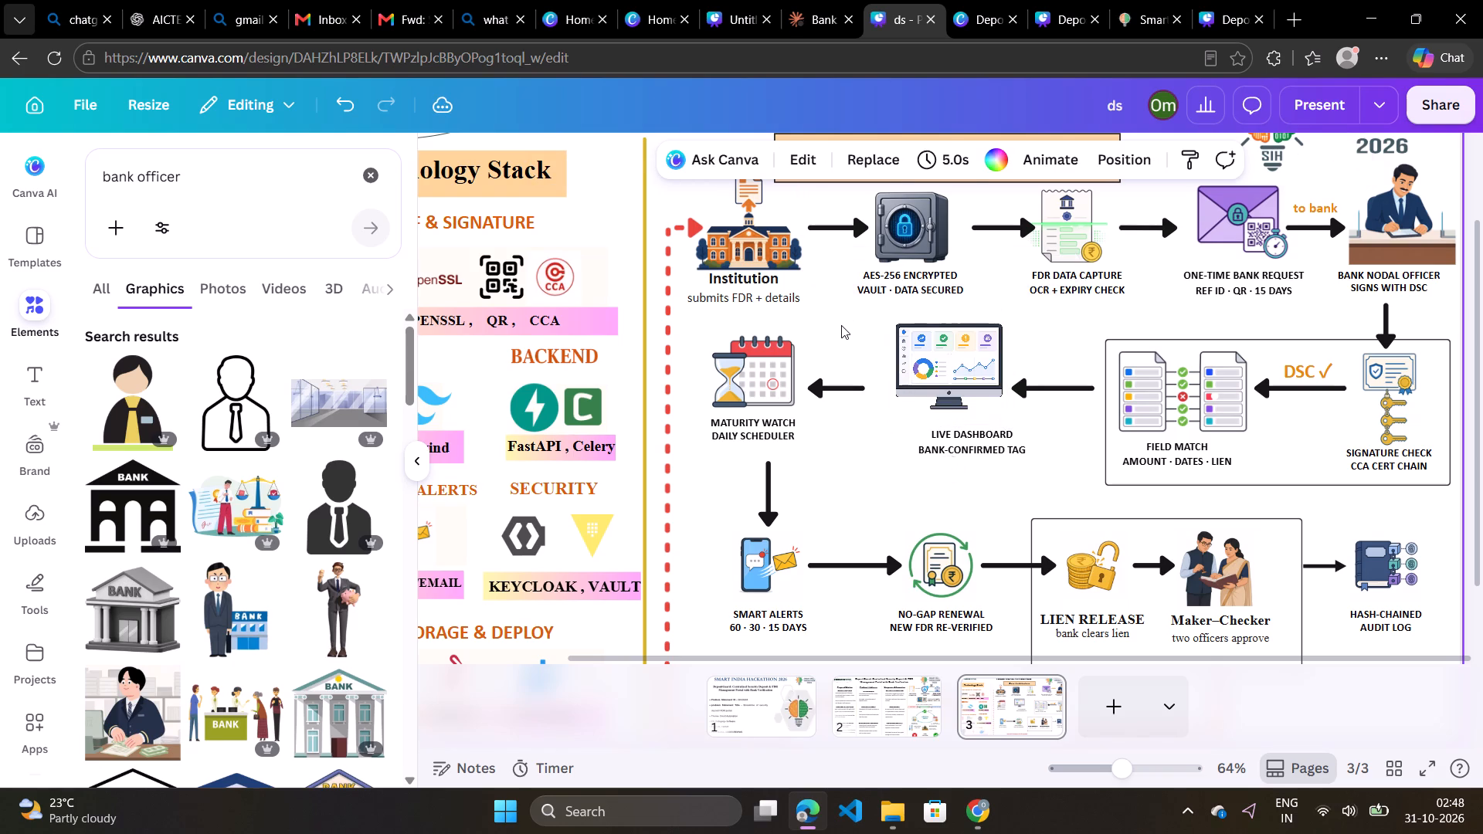
Enlarge the Maturity Watch hourglass-and-calendar icon slightly, extending it outward from its upper corner farthest from the dashboard.
{"action": "left_click", "coordinate": [765, 358]}
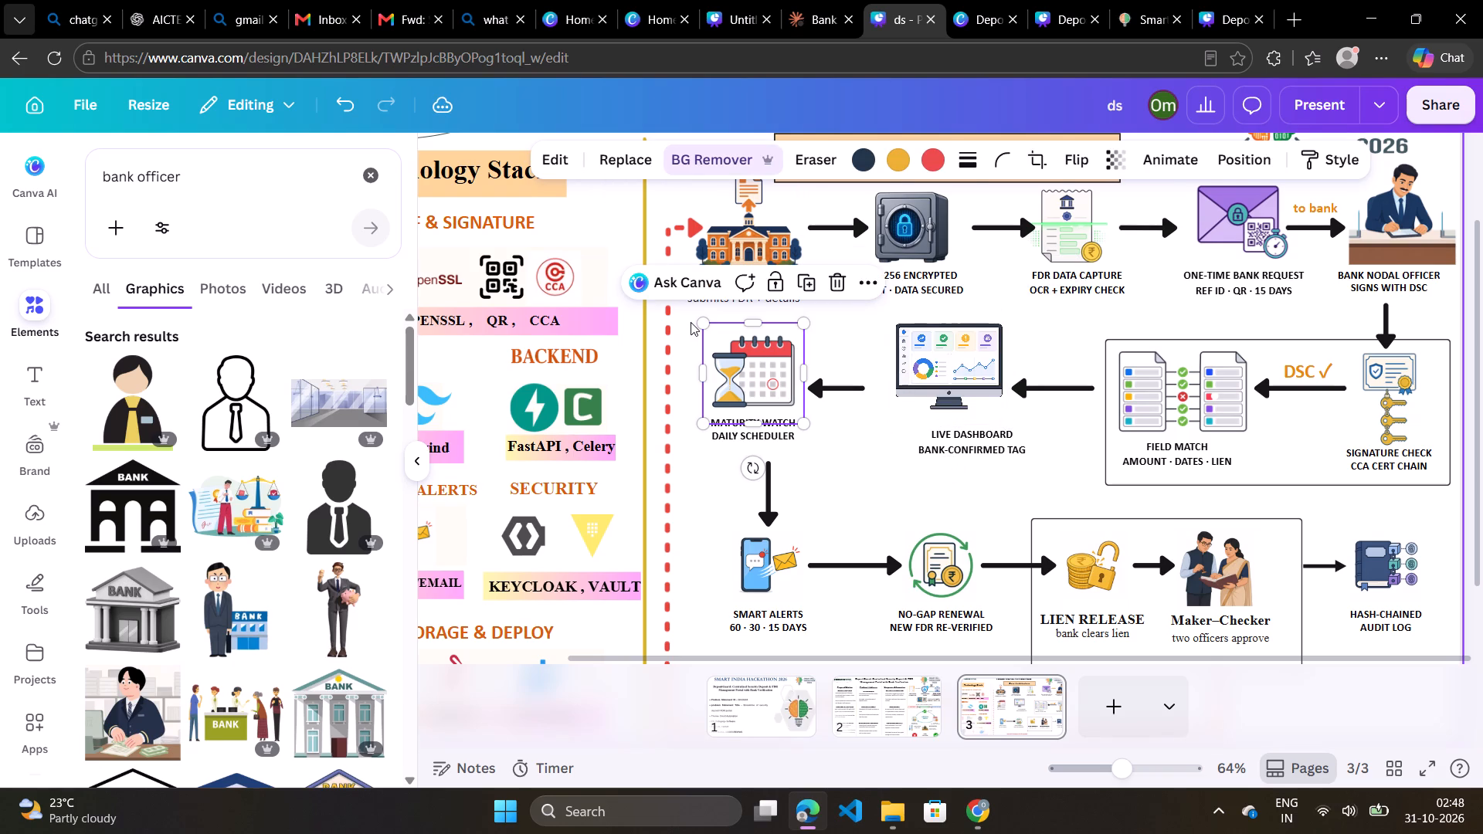
{"action": "left_click_drag", "start_coordinate": [697, 322], "coordinate": [674, 315]}
{"action": "left_click", "coordinate": [857, 351]}
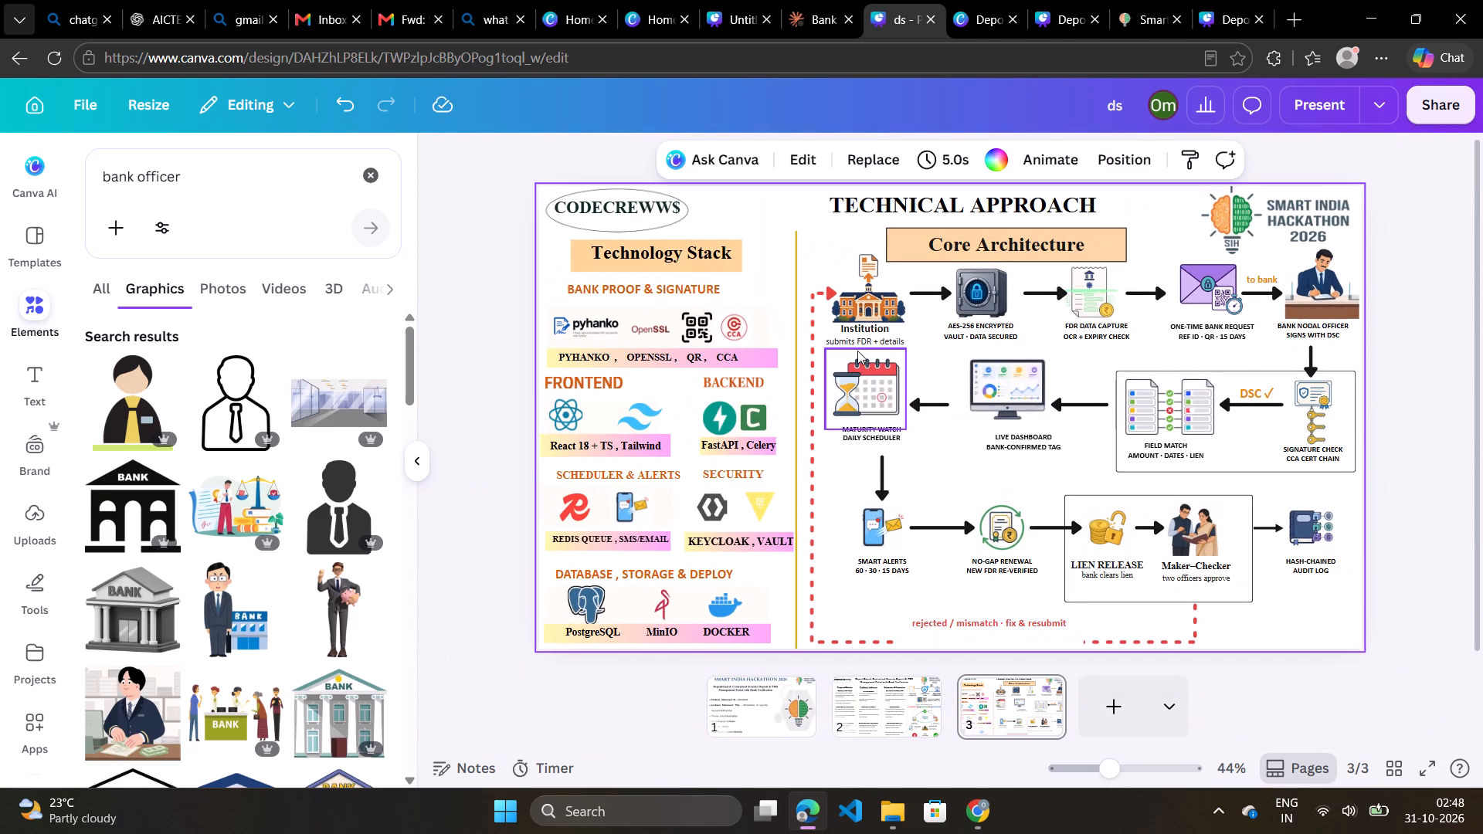